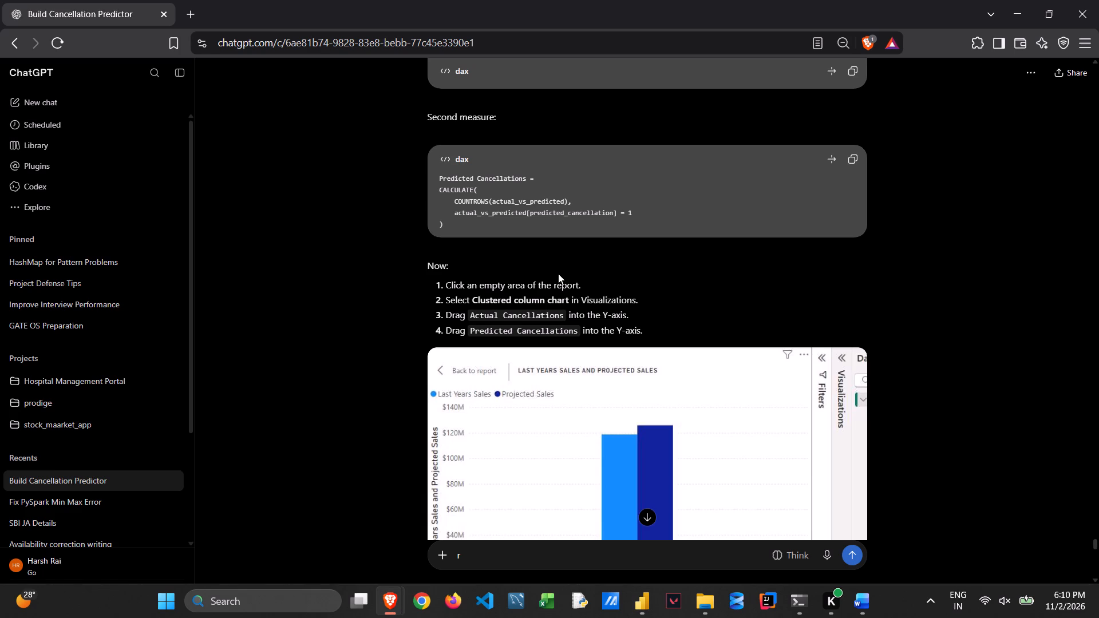
{"action": "key", "text": "alt+Tab"}
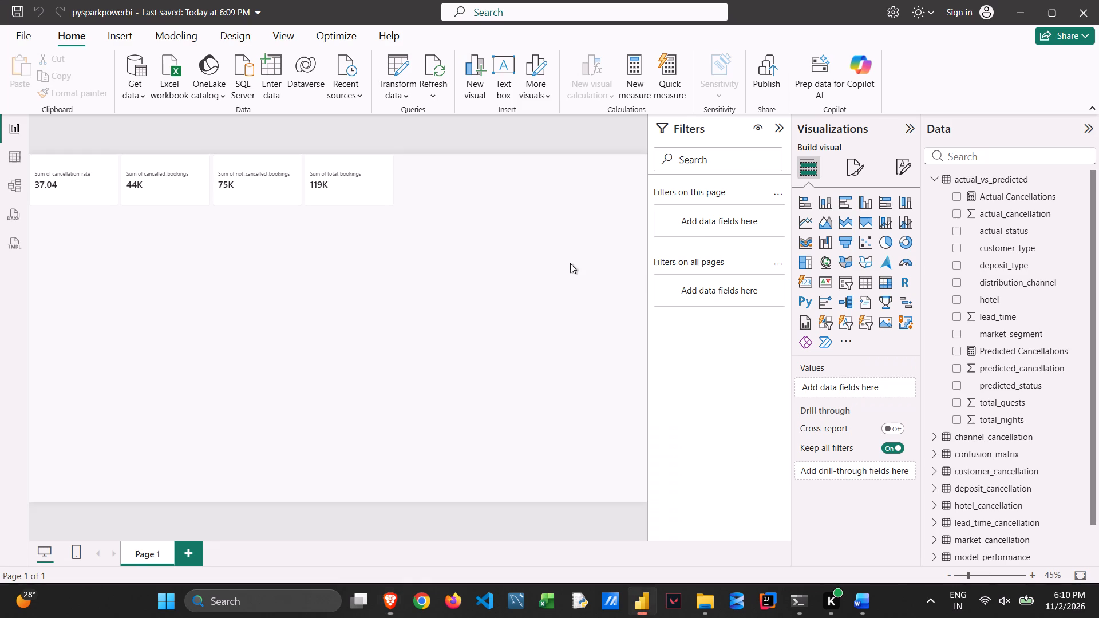
{"action": "left_click", "coordinate": [865, 203]}
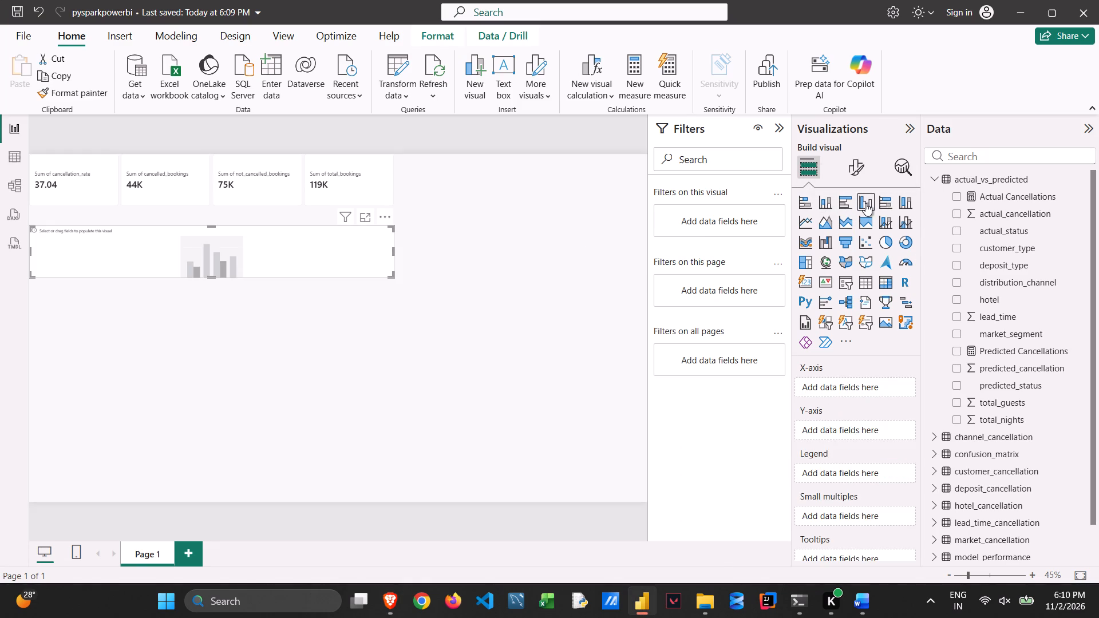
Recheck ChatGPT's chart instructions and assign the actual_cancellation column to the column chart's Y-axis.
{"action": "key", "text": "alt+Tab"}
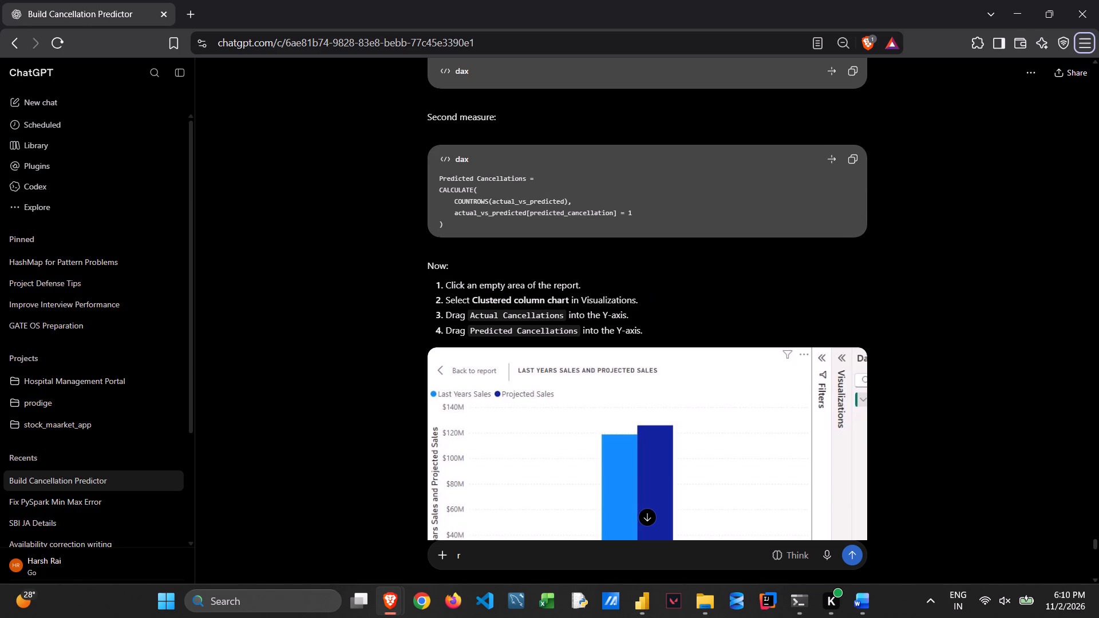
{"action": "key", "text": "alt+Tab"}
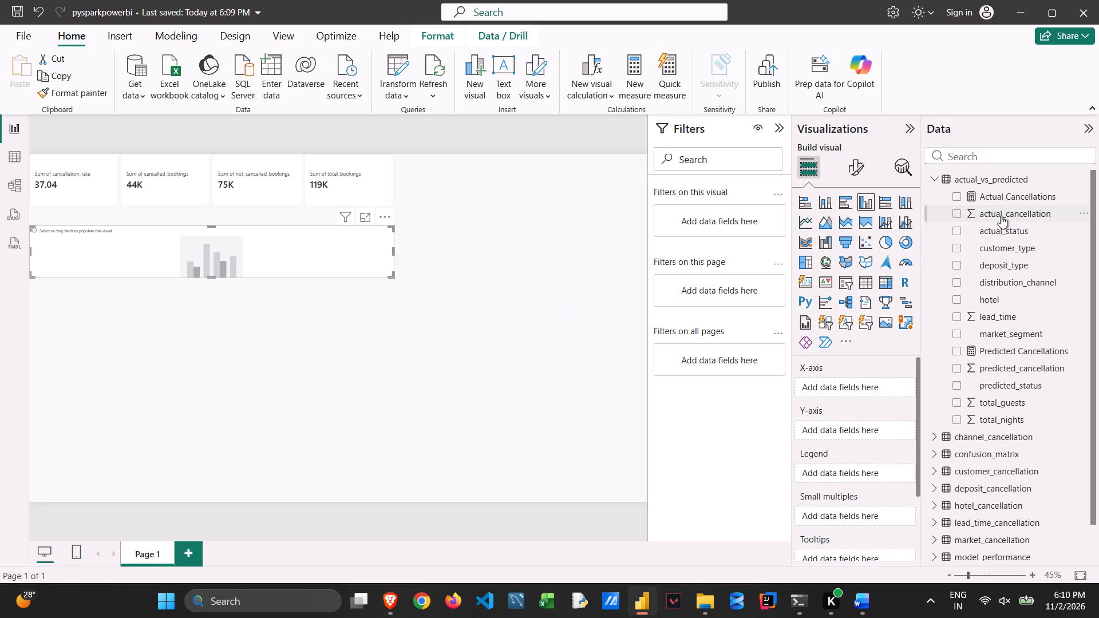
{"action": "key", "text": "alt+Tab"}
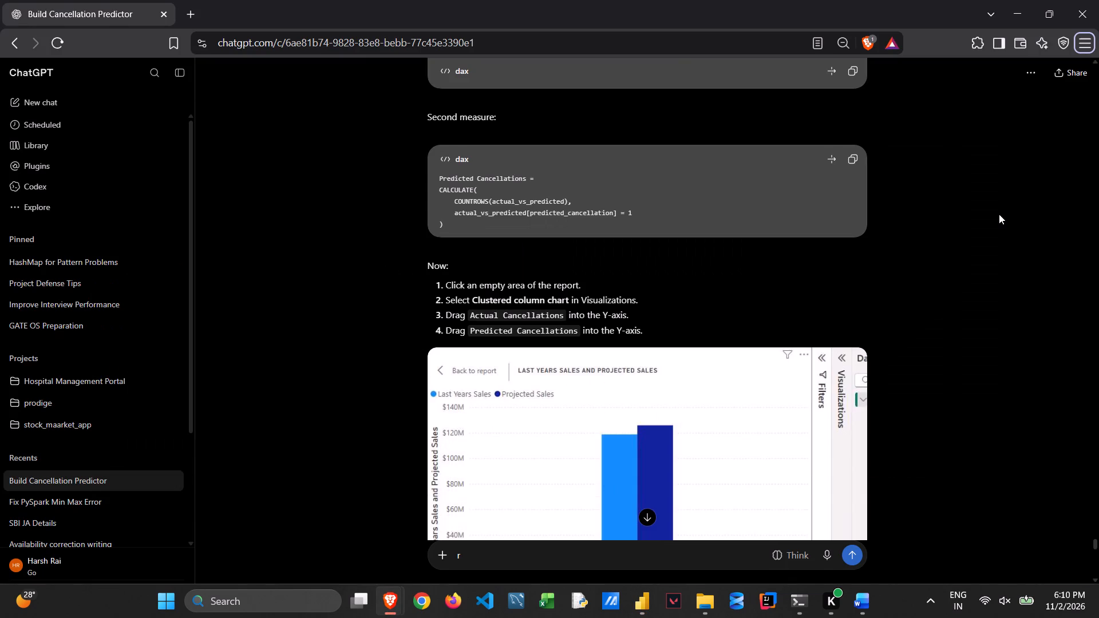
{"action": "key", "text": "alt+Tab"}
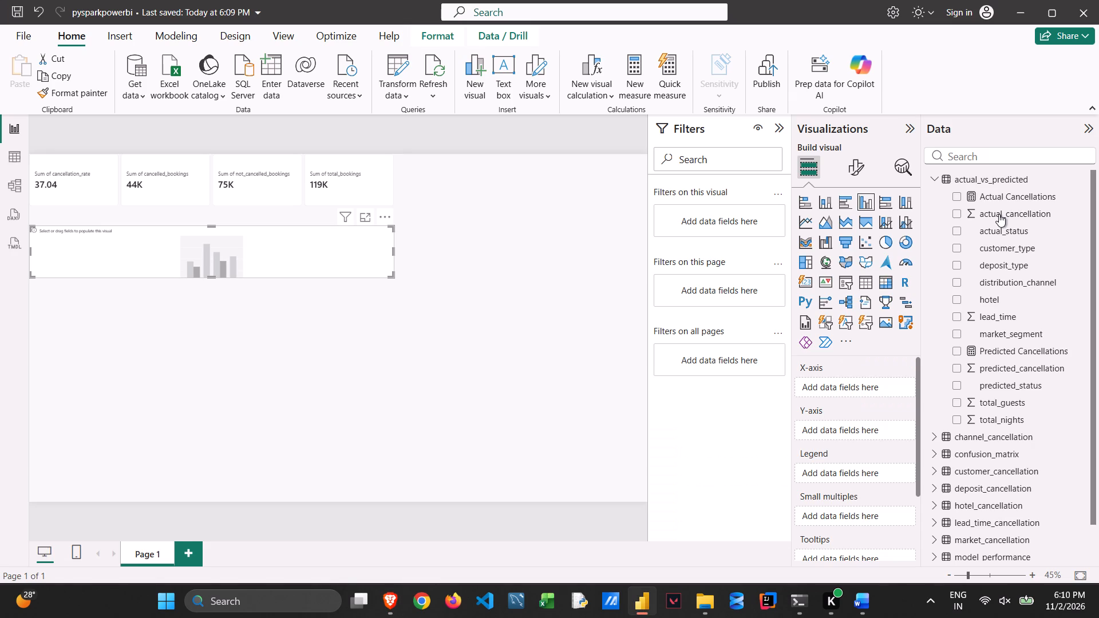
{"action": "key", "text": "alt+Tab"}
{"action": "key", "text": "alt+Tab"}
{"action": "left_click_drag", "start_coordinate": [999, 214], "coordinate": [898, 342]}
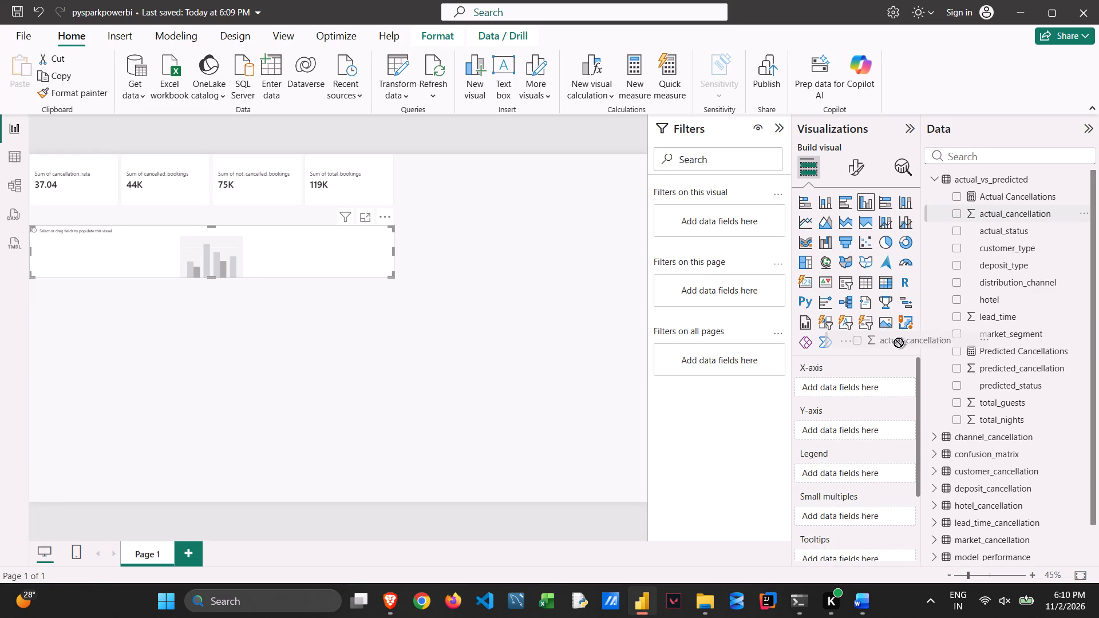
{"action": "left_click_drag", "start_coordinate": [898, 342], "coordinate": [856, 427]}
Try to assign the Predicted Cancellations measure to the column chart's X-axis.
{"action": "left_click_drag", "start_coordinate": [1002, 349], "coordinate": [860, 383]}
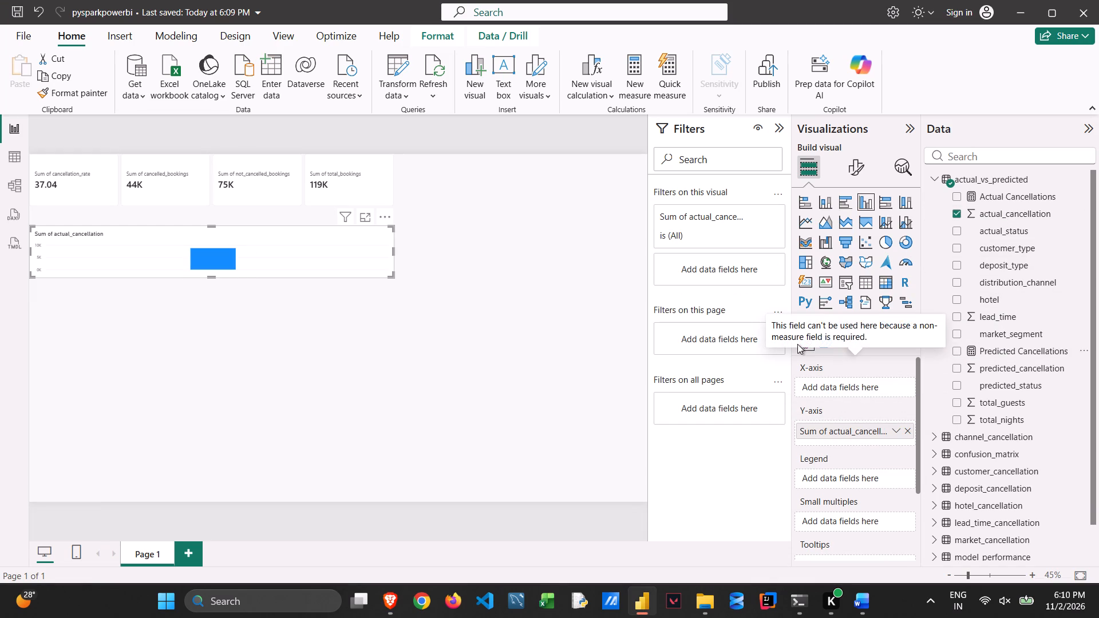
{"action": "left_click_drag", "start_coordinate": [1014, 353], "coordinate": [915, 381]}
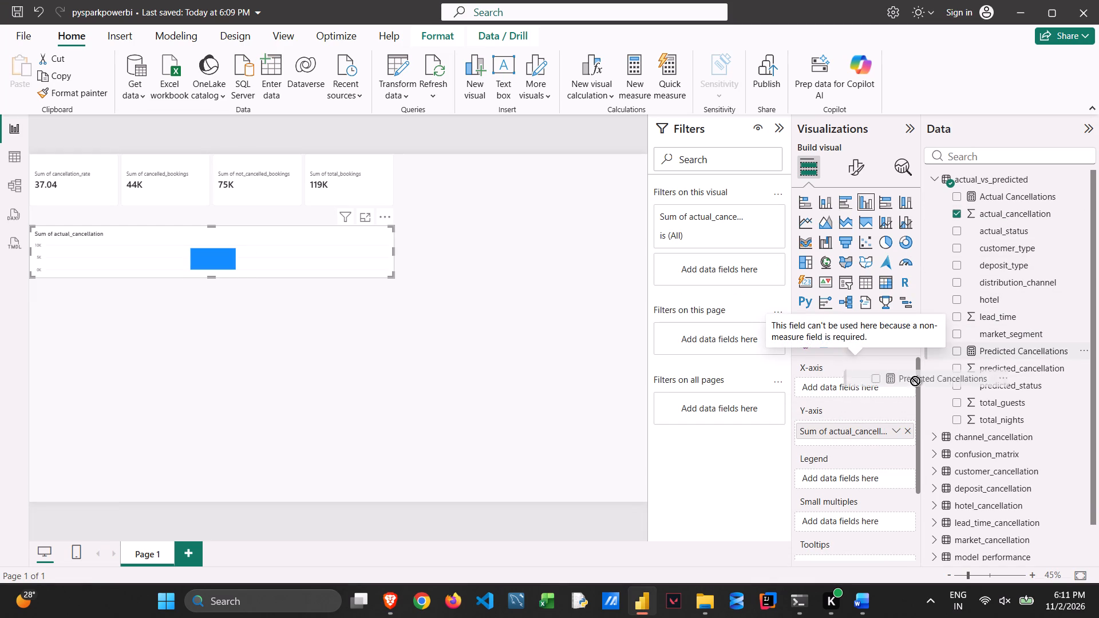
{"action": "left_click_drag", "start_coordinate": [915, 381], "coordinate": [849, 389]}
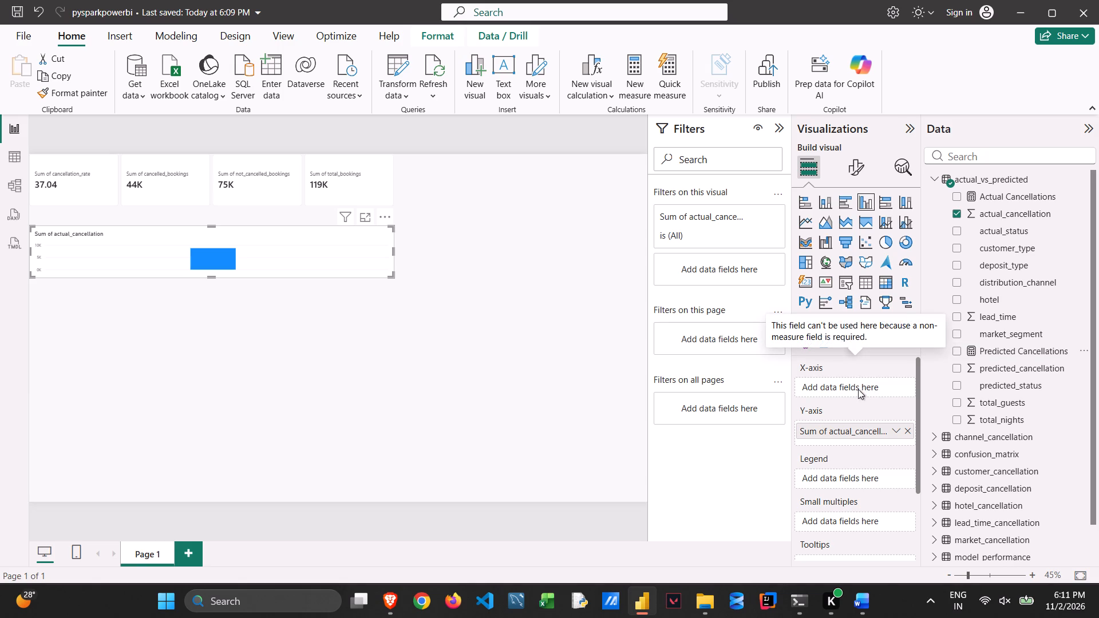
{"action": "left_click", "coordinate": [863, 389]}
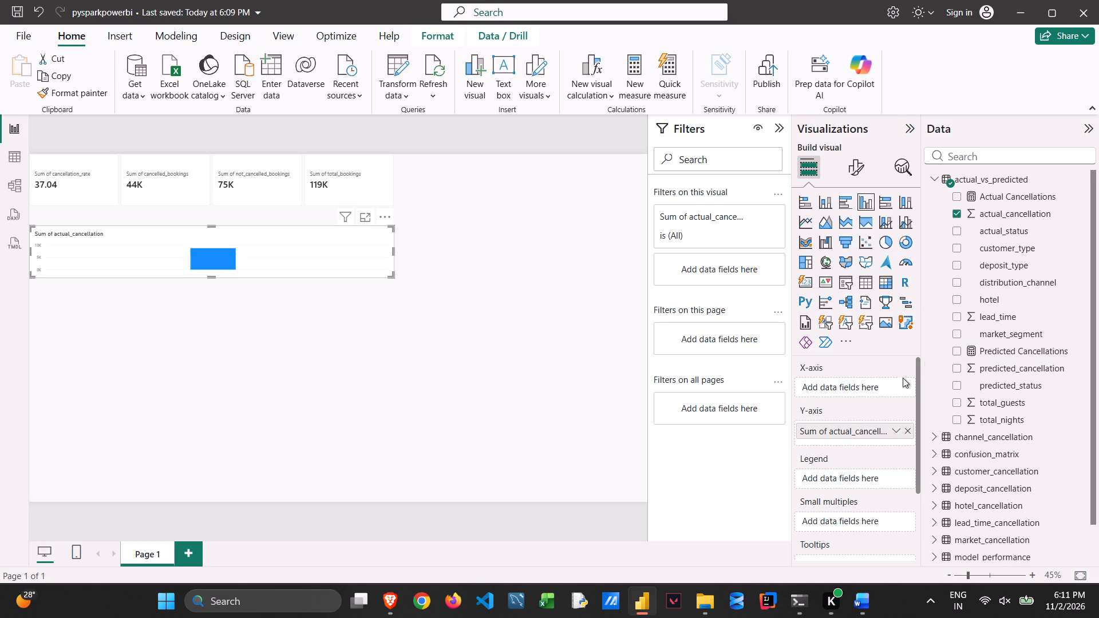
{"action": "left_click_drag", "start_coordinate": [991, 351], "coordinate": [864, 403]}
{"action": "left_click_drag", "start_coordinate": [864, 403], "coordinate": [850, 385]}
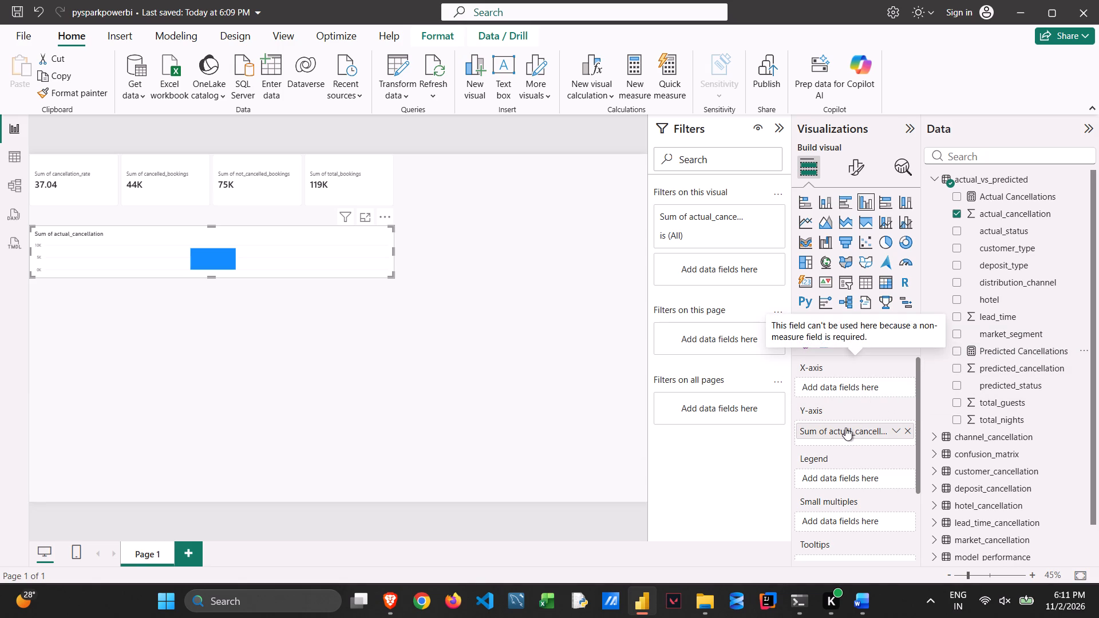
Move actual_cancellation from the chart's Y-axis to its X-axis and assign the Predicted Cancellations measure to the Y-axis.
{"action": "left_click_drag", "start_coordinate": [845, 427], "coordinate": [847, 388]}
{"action": "left_click_drag", "start_coordinate": [996, 348], "coordinate": [942, 393]}
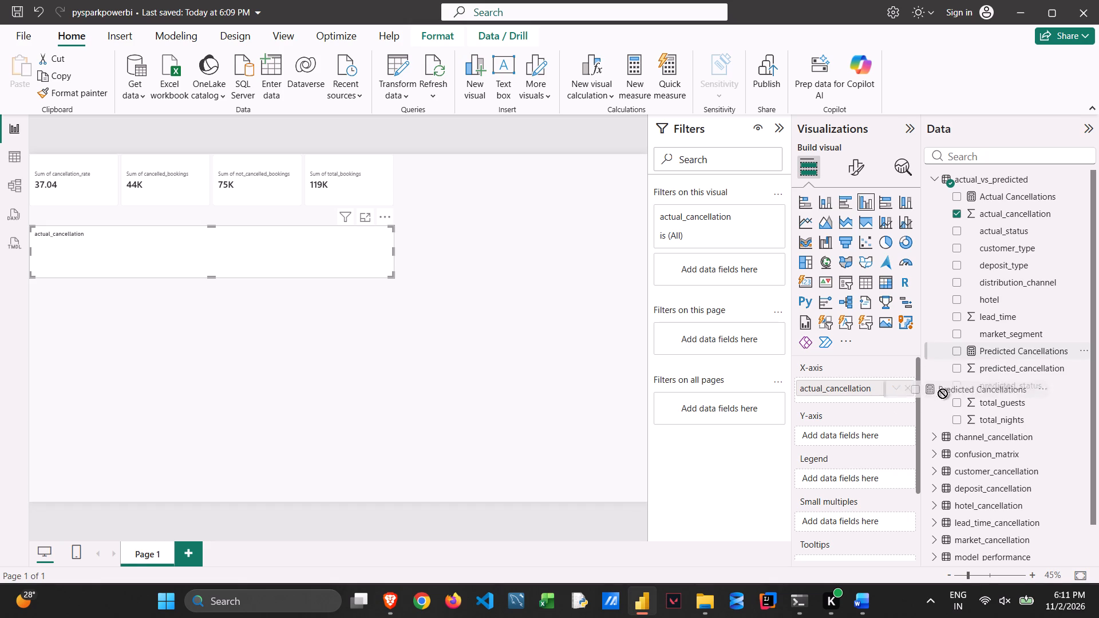
{"action": "left_click_drag", "start_coordinate": [942, 393], "coordinate": [867, 438]}
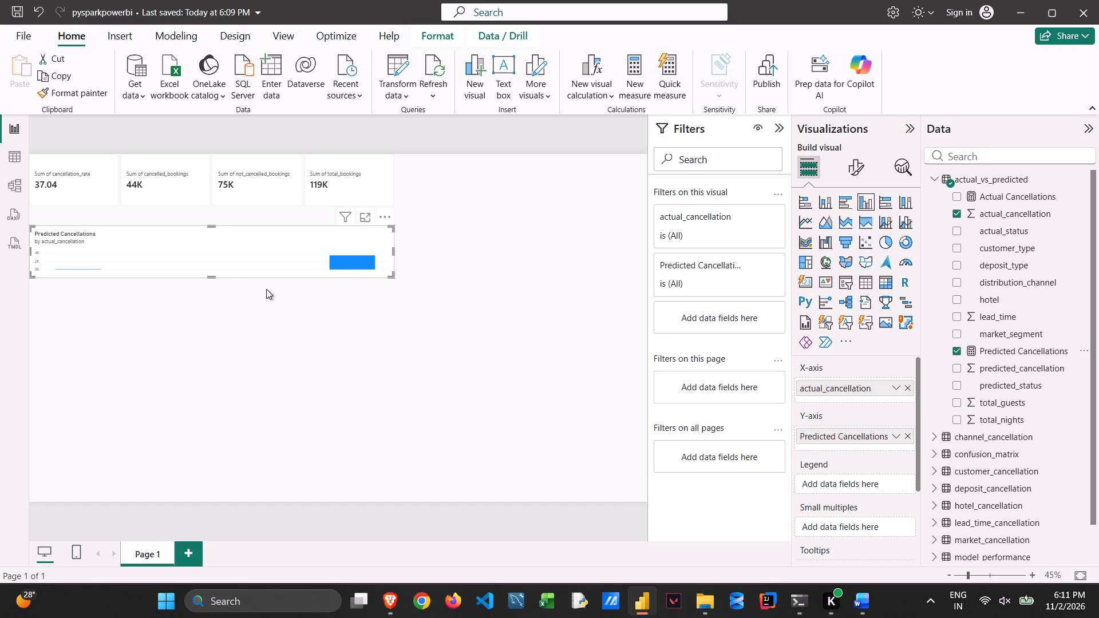
Move the column chart down to leave a wider gap beneath the cards.
{"action": "left_click_drag", "start_coordinate": [235, 275], "coordinate": [236, 307]}
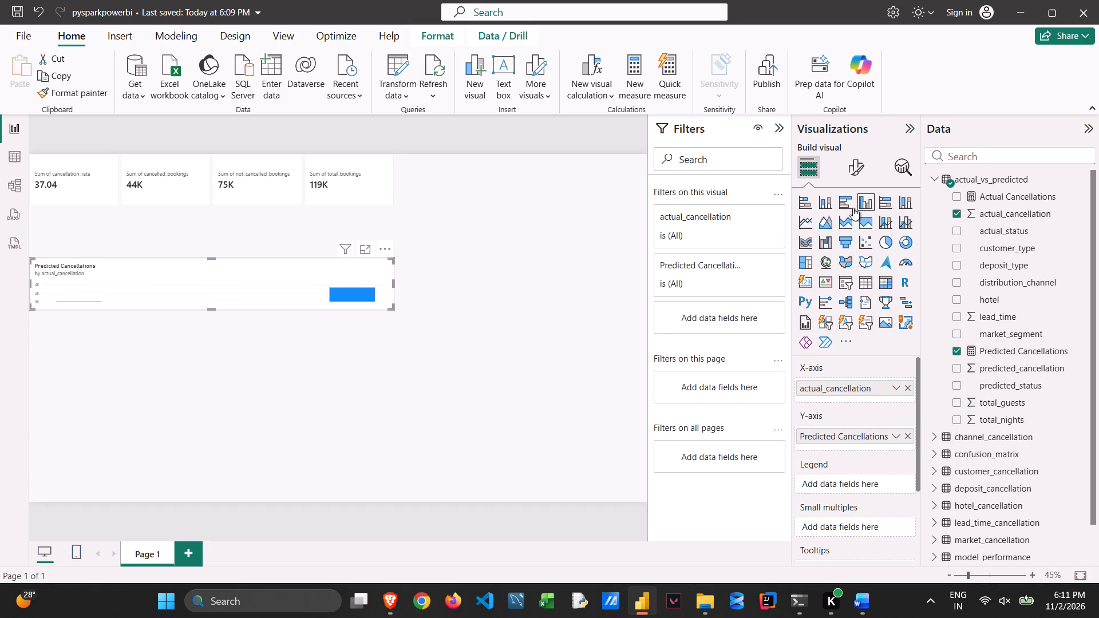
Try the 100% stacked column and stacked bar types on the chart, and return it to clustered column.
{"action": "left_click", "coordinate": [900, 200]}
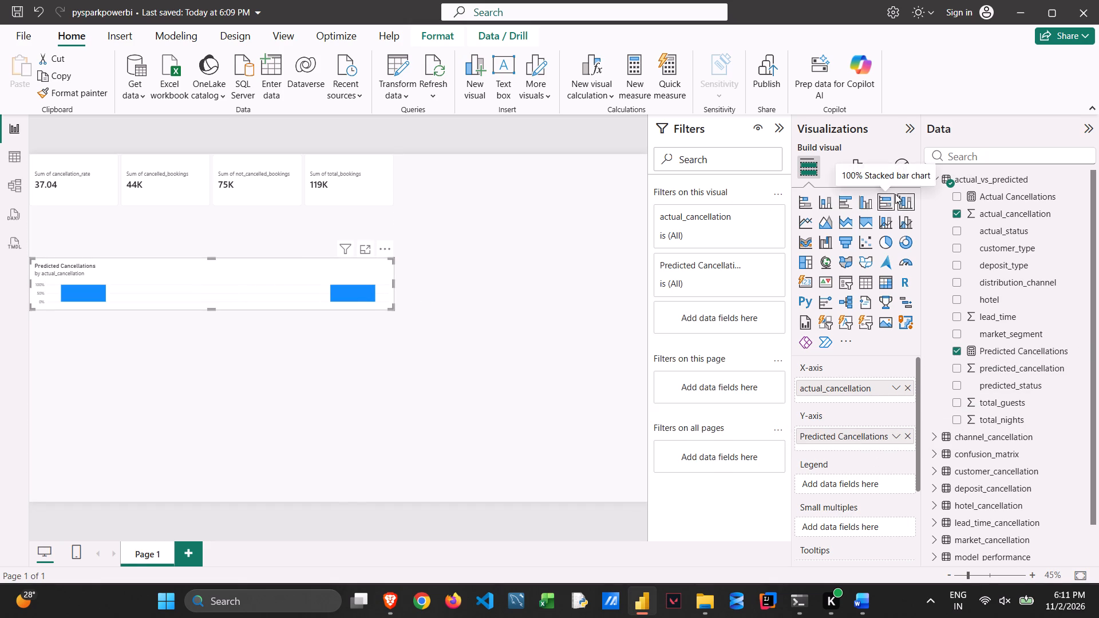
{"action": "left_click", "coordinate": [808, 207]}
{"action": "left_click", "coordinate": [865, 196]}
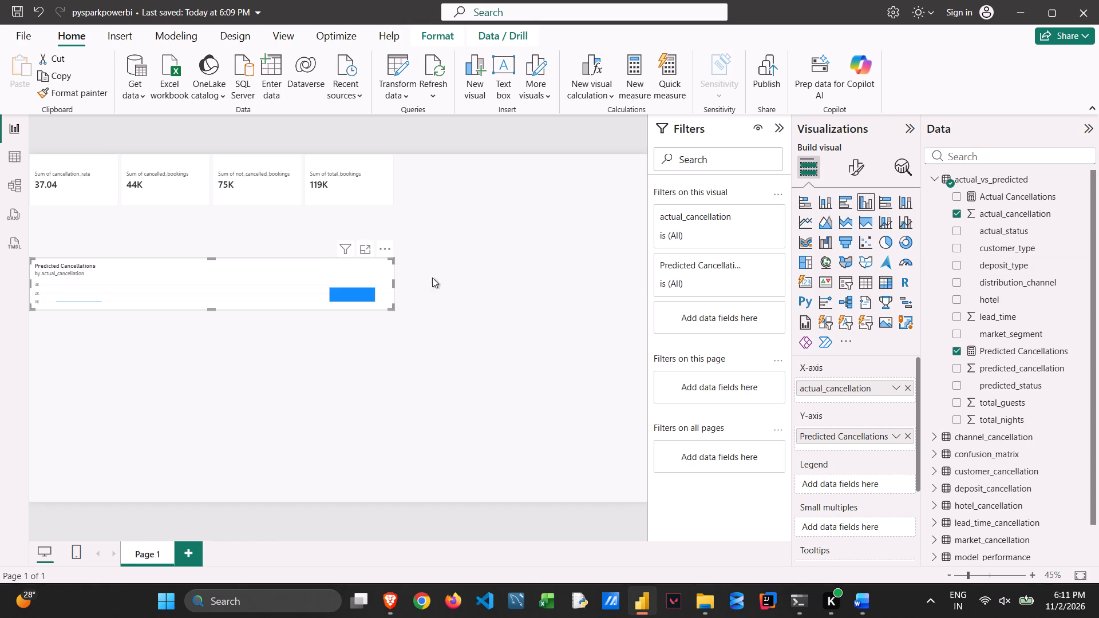
Enlarge the clustered column chart, making it slightly wider and much taller.
{"action": "left_click_drag", "start_coordinate": [390, 306], "coordinate": [437, 418]}
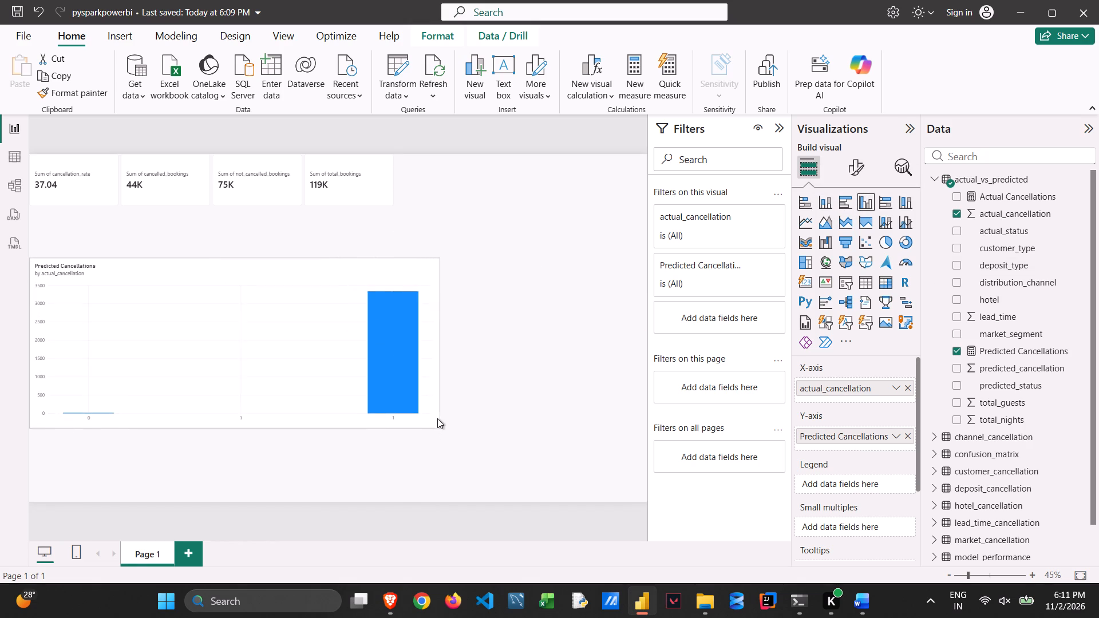
{"action": "left_click_drag", "start_coordinate": [437, 418], "coordinate": [436, 403]}
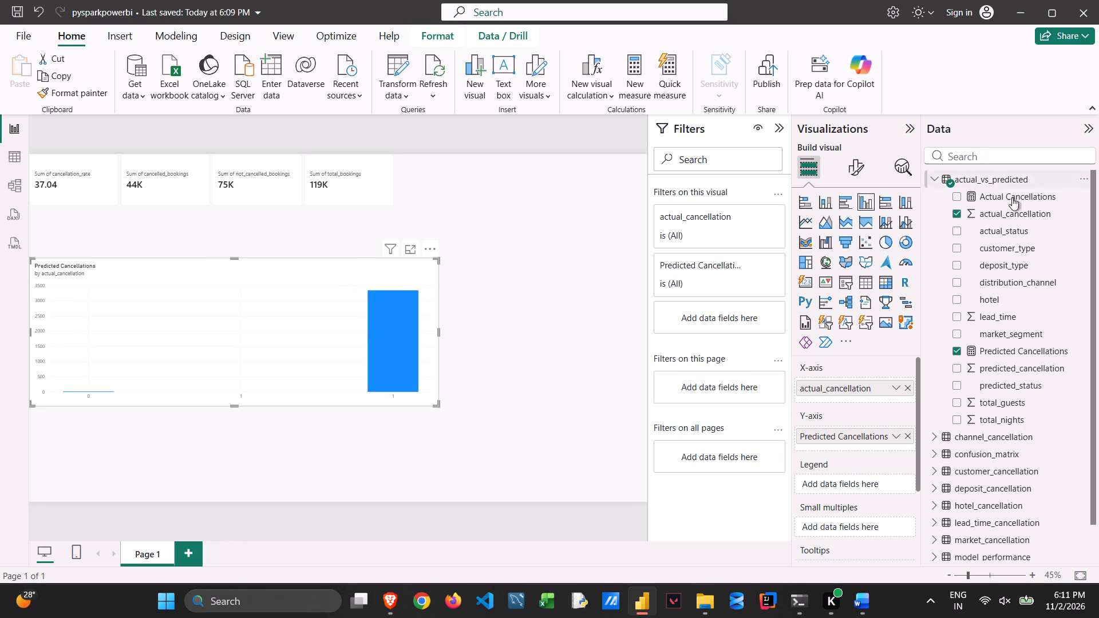
Remove the actual_cancellation column from the clustered column chart.
{"action": "left_click", "coordinate": [955, 213]}
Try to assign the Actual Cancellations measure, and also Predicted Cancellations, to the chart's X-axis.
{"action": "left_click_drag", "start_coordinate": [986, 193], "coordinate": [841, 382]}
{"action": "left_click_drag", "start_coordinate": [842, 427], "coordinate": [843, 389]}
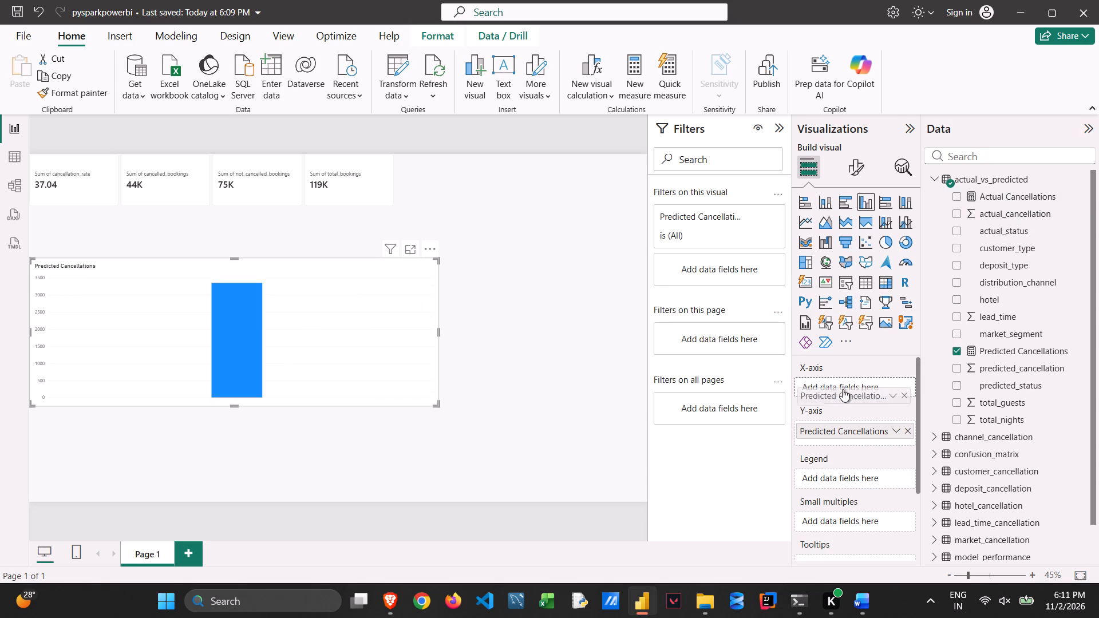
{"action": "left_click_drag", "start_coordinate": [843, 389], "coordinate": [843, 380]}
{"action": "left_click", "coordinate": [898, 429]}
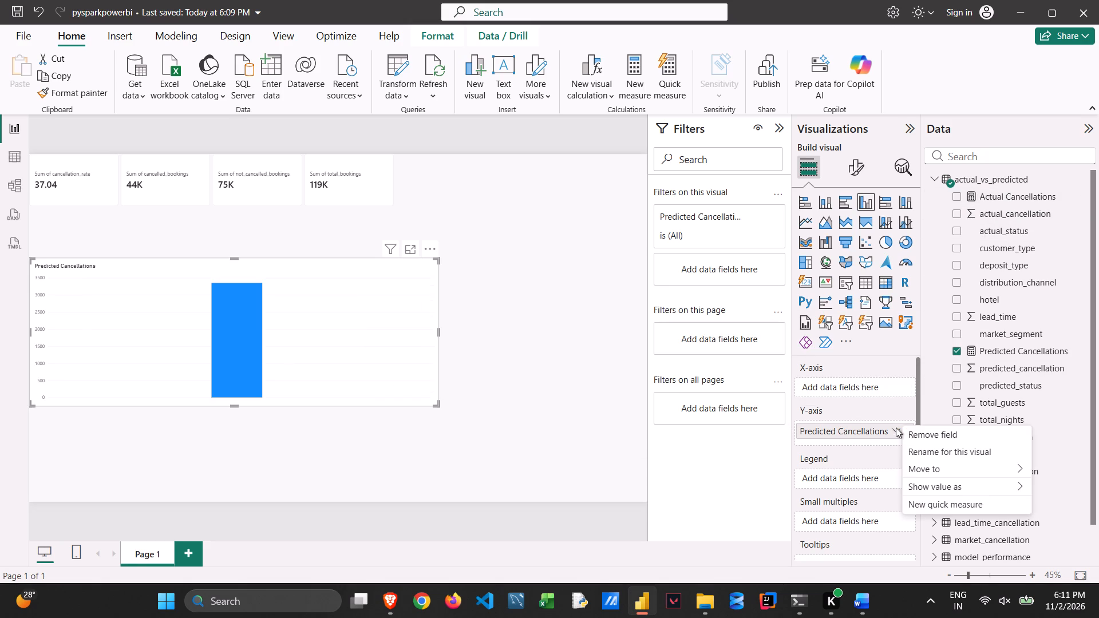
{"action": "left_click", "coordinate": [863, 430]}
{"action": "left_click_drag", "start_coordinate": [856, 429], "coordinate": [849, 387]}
Recheck in the ChatGPT conversation which axis the two measures belong on, and return to the Power BI report.
{"action": "key", "text": "alt+Tab"}
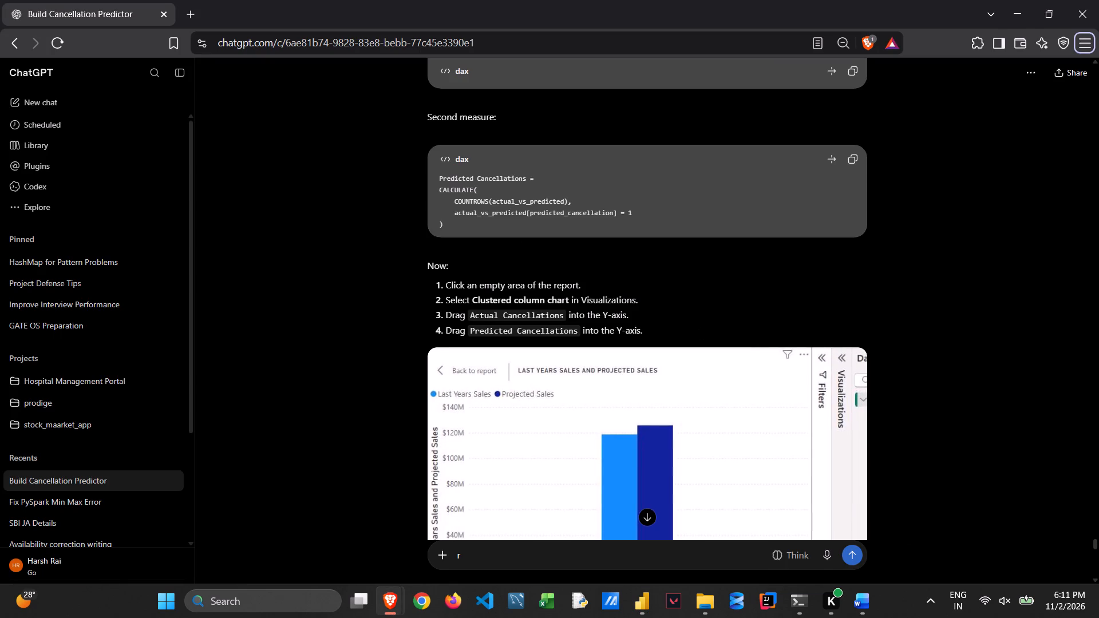
{"action": "key", "text": "alt+Tab"}
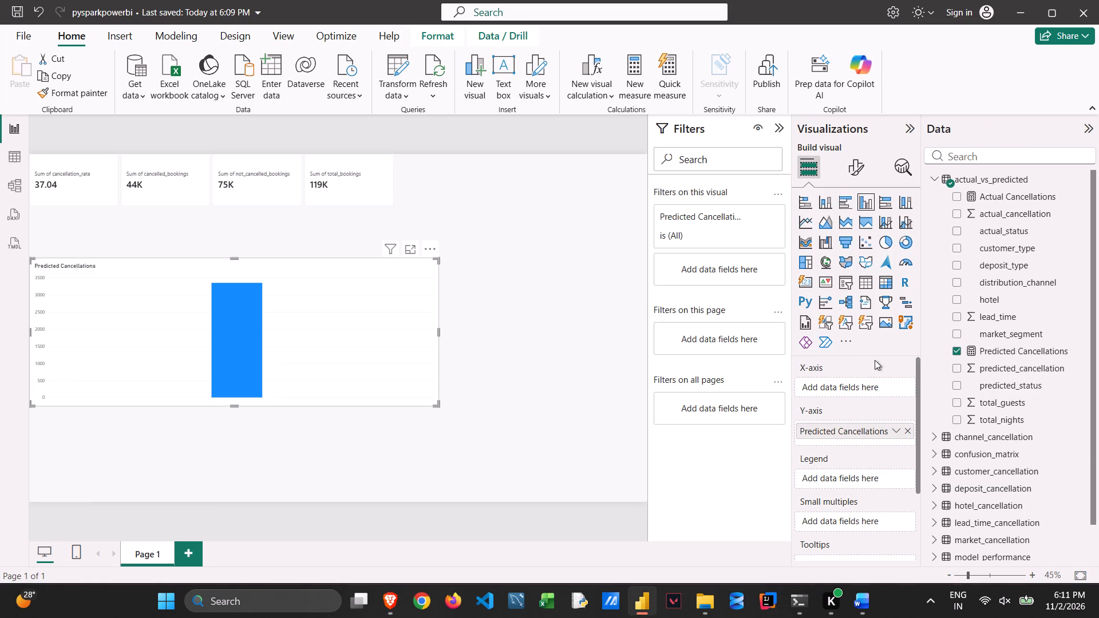
Add the Actual Cancellations measure to the clustered column chart's Y-axis alongside Predicted Cancellations.
{"action": "left_click_drag", "start_coordinate": [993, 199], "coordinate": [856, 441]}
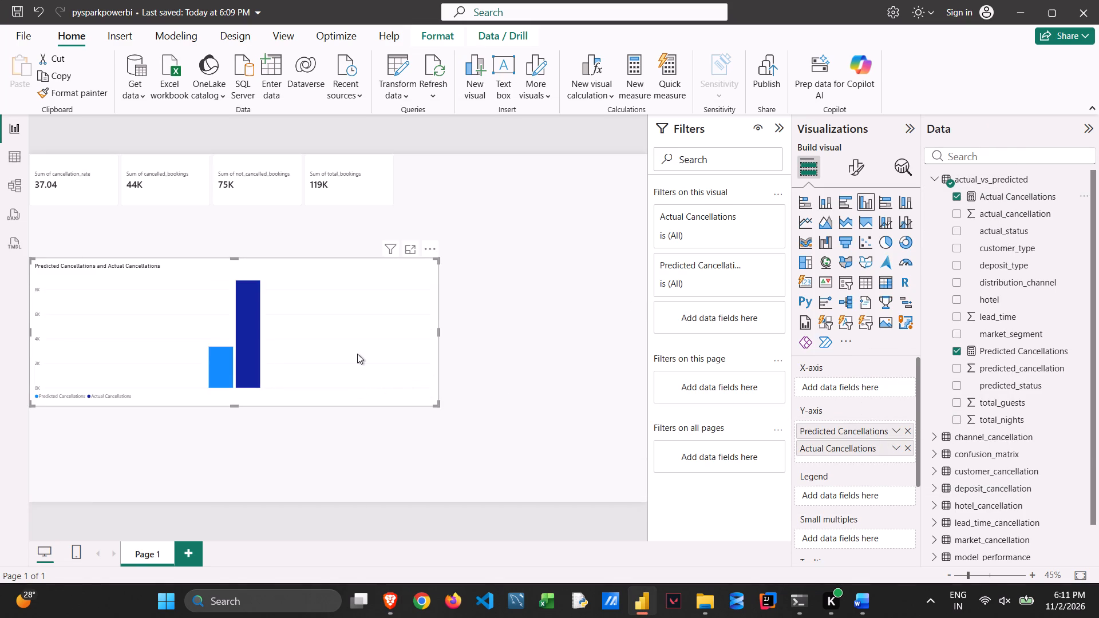
{"action": "key", "text": "alt+Tab"}
{"action": "key", "text": "alt+Tab"}
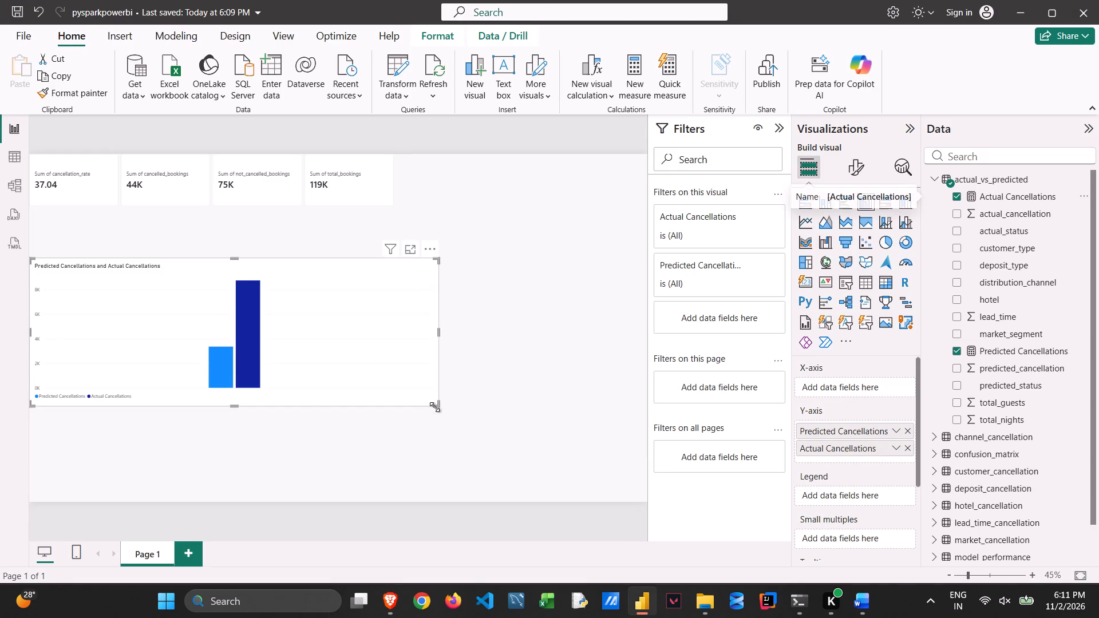
Shrink the column chart, move it to the top of the page beside the total_bookings card, and widen it to the page's right edge.
{"action": "left_click_drag", "start_coordinate": [436, 406], "coordinate": [240, 388]}
{"action": "left_click_drag", "start_coordinate": [153, 330], "coordinate": [469, 253]}
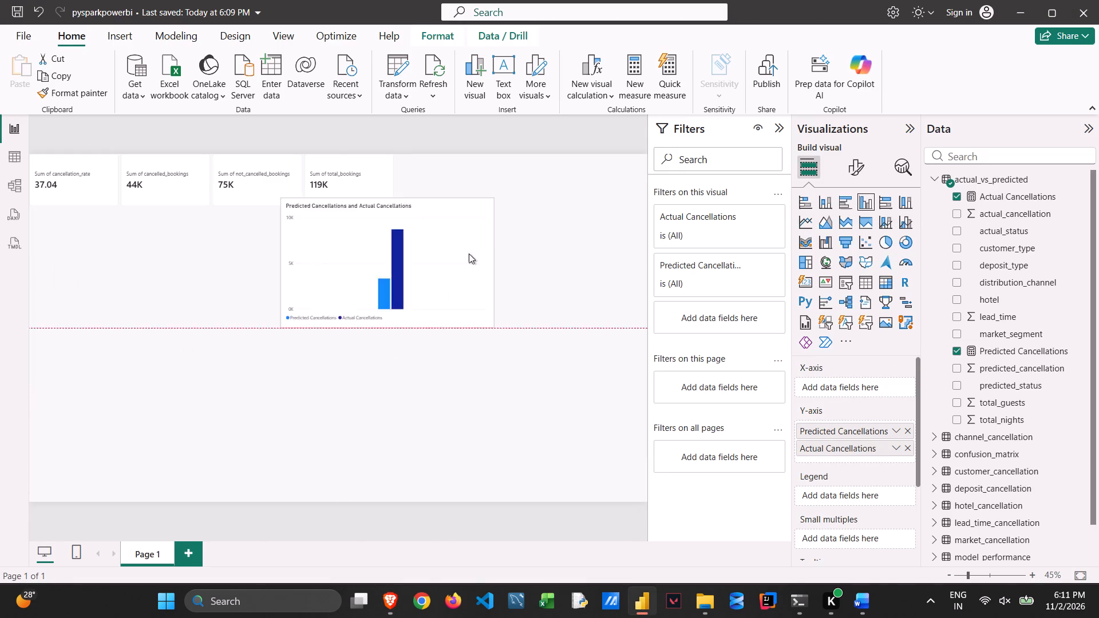
{"action": "left_click_drag", "start_coordinate": [469, 253], "coordinate": [520, 230]}
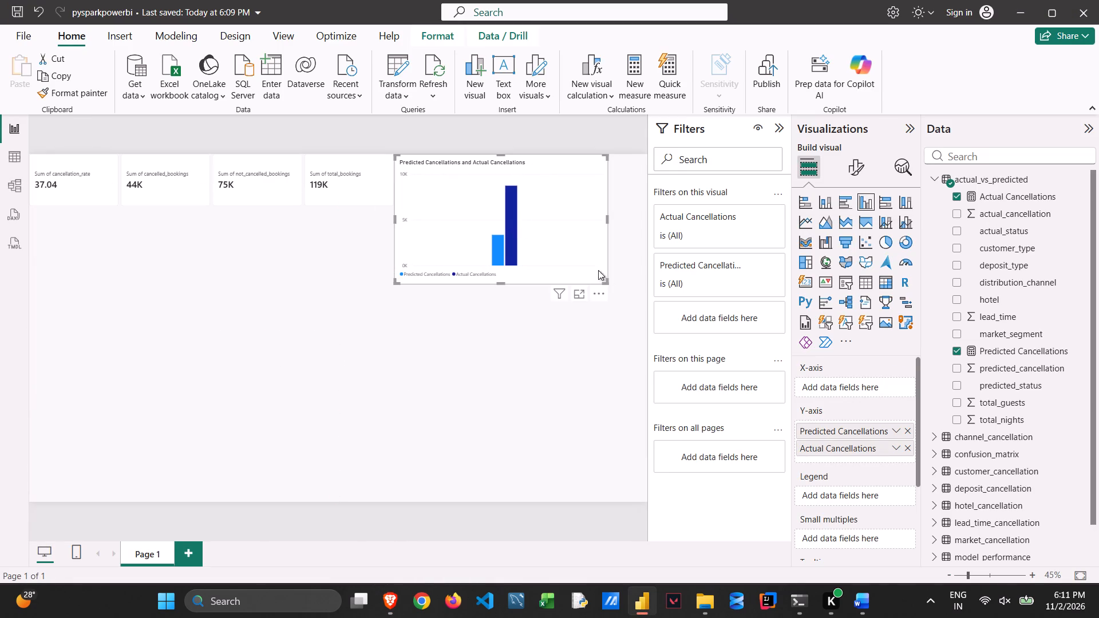
{"action": "left_click_drag", "start_coordinate": [606, 283], "coordinate": [598, 276]}
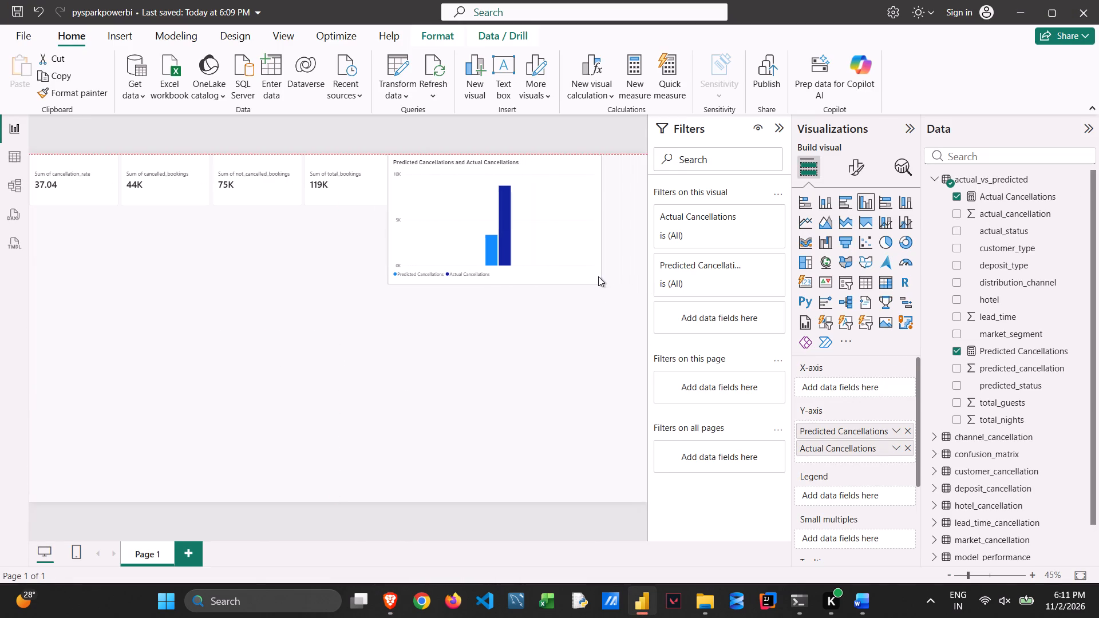
{"action": "left_click_drag", "start_coordinate": [598, 276], "coordinate": [602, 274]}
{"action": "left_click_drag", "start_coordinate": [604, 282], "coordinate": [642, 280]}
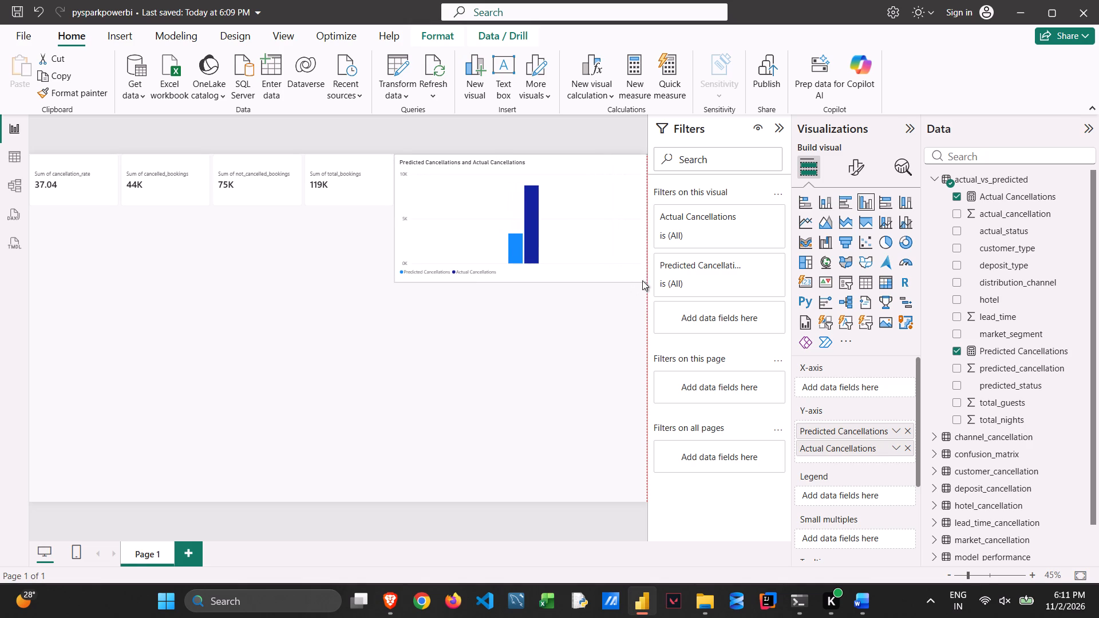
{"action": "left_click_drag", "start_coordinate": [642, 280], "coordinate": [645, 280]}
Read ChatGPT's instructions for the booking channel cancellation chart, and return to the Power BI report.
{"action": "key", "text": "alt+Tab"}
{"action": "scroll", "coordinate": [699, 351], "scroll_direction": "up", "scroll_amount": 2}
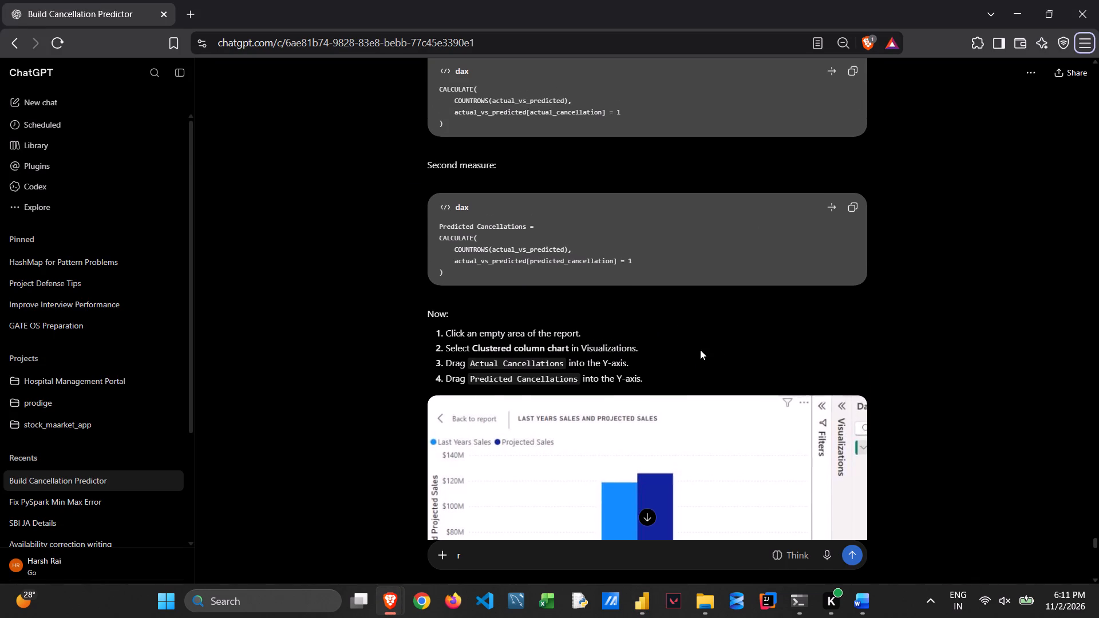
{"action": "left_click_drag", "start_coordinate": [1098, 244], "coordinate": [1092, 307]}
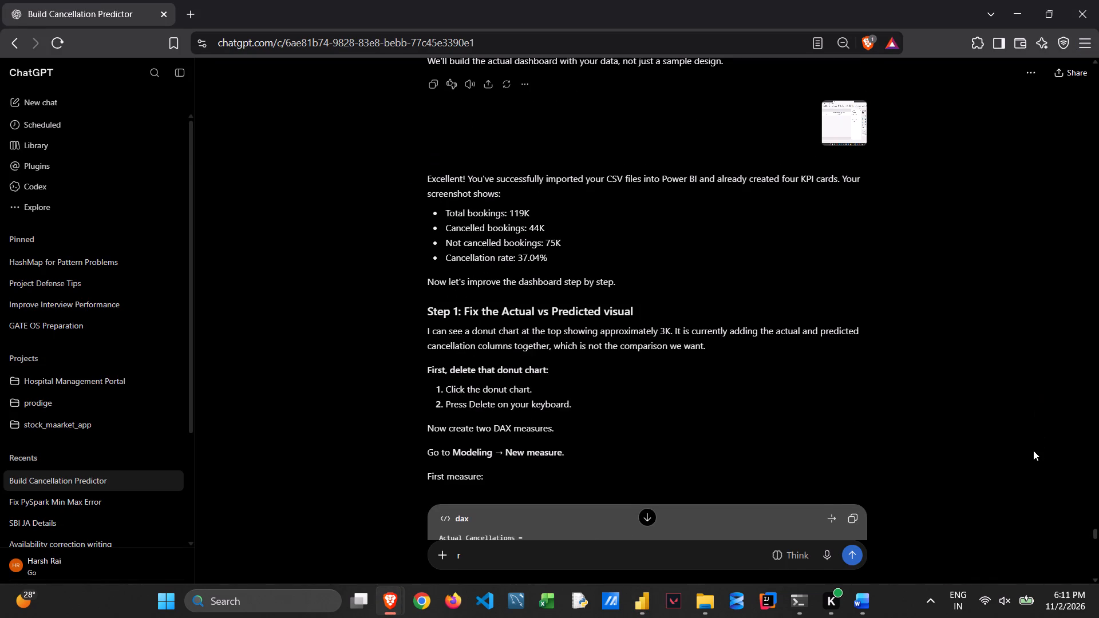
{"action": "scroll", "coordinate": [1033, 450], "scroll_direction": "down", "scroll_amount": 1}
{"action": "scroll", "coordinate": [932, 410], "scroll_direction": "down", "scroll_amount": 7}
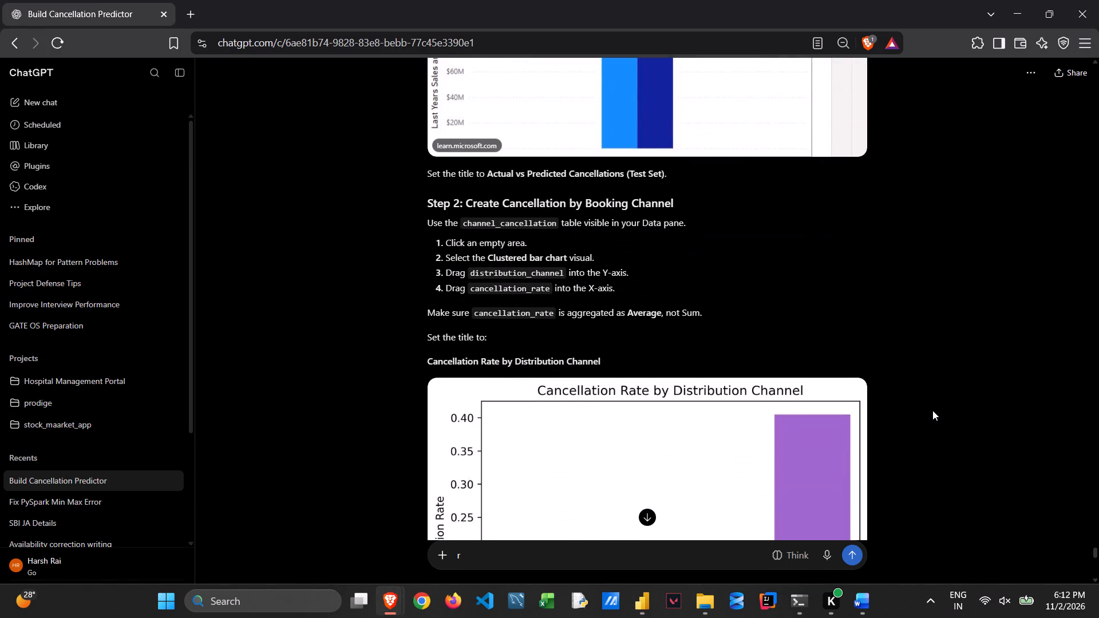
{"action": "scroll", "coordinate": [932, 410], "scroll_direction": "down", "scroll_amount": 1}
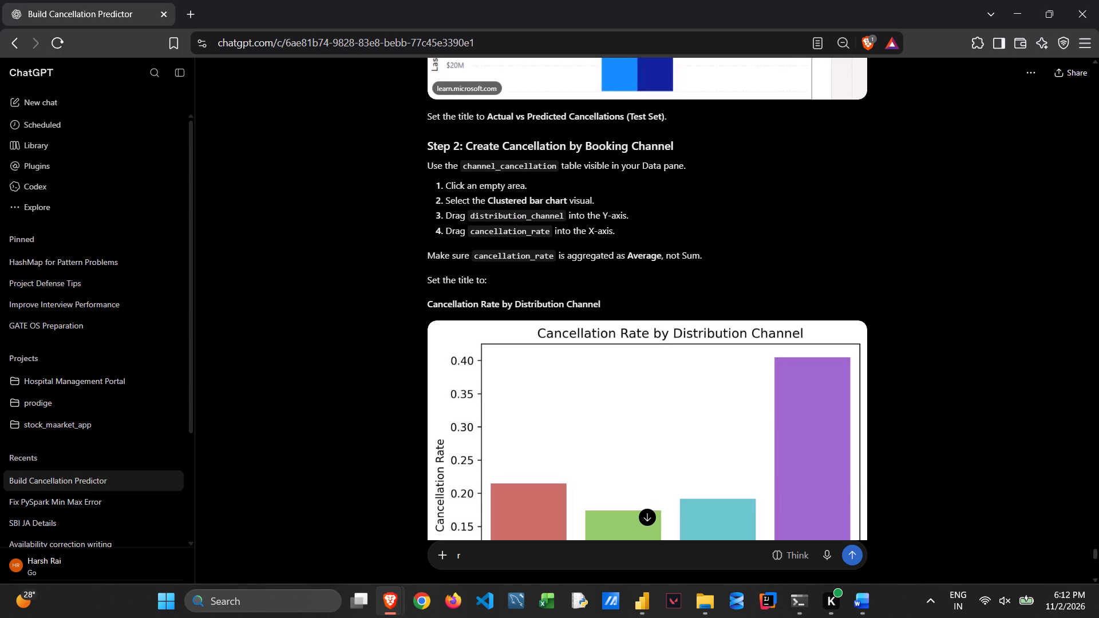
{"action": "key", "text": "alt+Tab"}
Insert an empty clustered bar chart on the report page.
{"action": "left_click", "coordinate": [197, 359]}
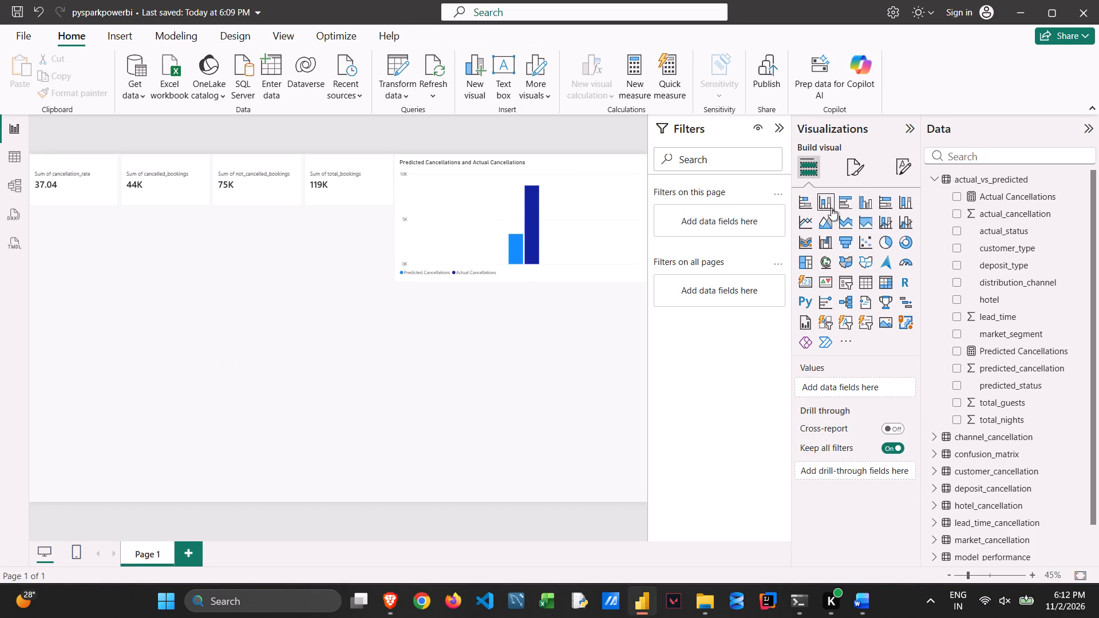
{"action": "left_click", "coordinate": [844, 205]}
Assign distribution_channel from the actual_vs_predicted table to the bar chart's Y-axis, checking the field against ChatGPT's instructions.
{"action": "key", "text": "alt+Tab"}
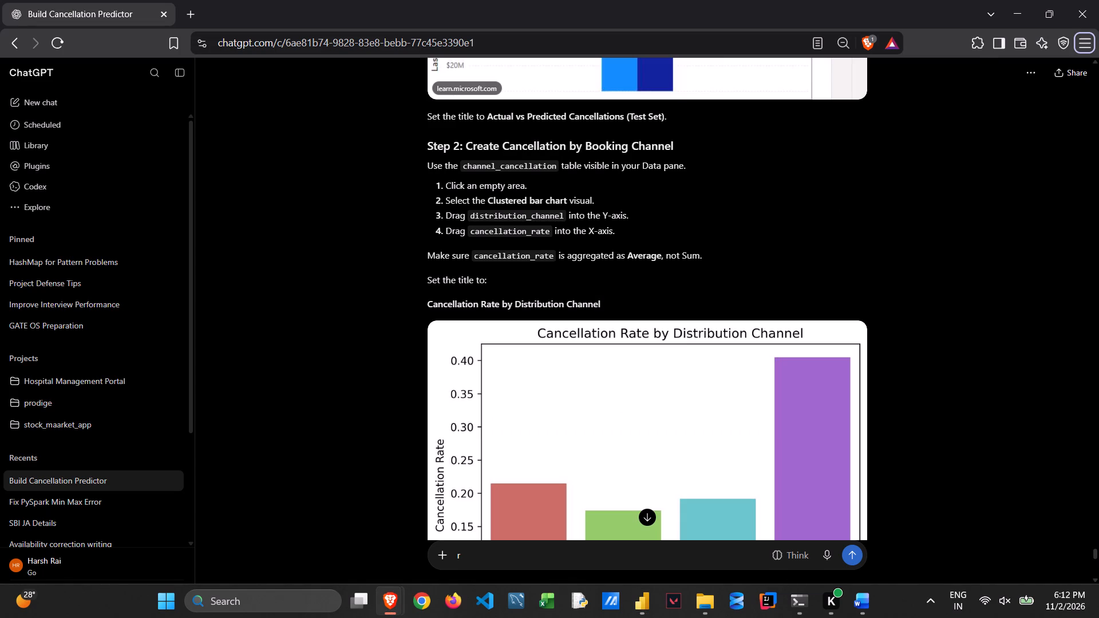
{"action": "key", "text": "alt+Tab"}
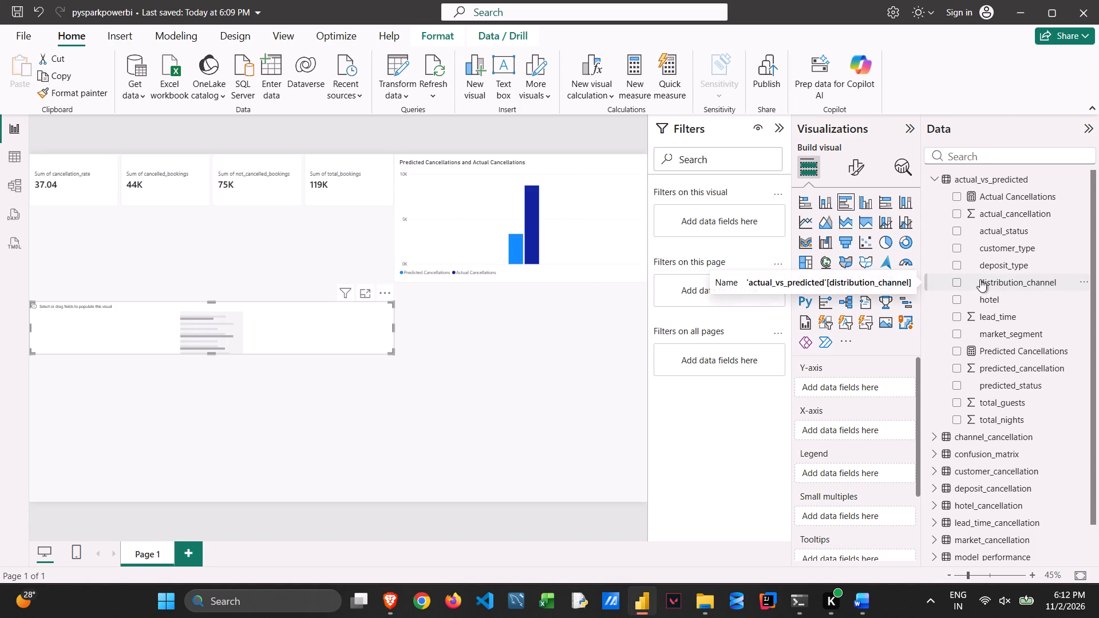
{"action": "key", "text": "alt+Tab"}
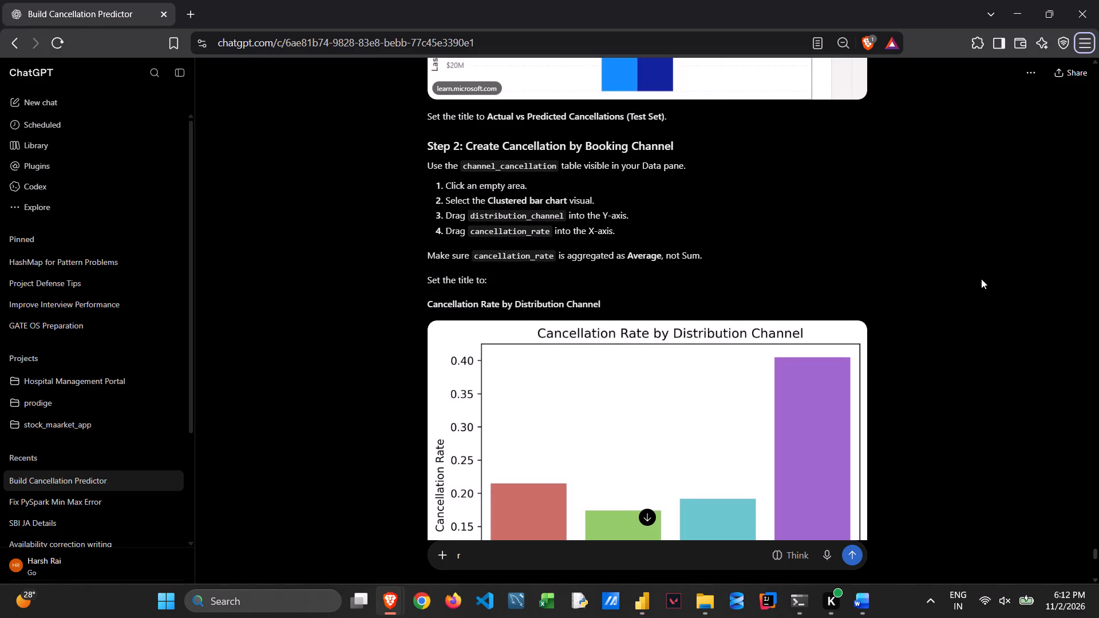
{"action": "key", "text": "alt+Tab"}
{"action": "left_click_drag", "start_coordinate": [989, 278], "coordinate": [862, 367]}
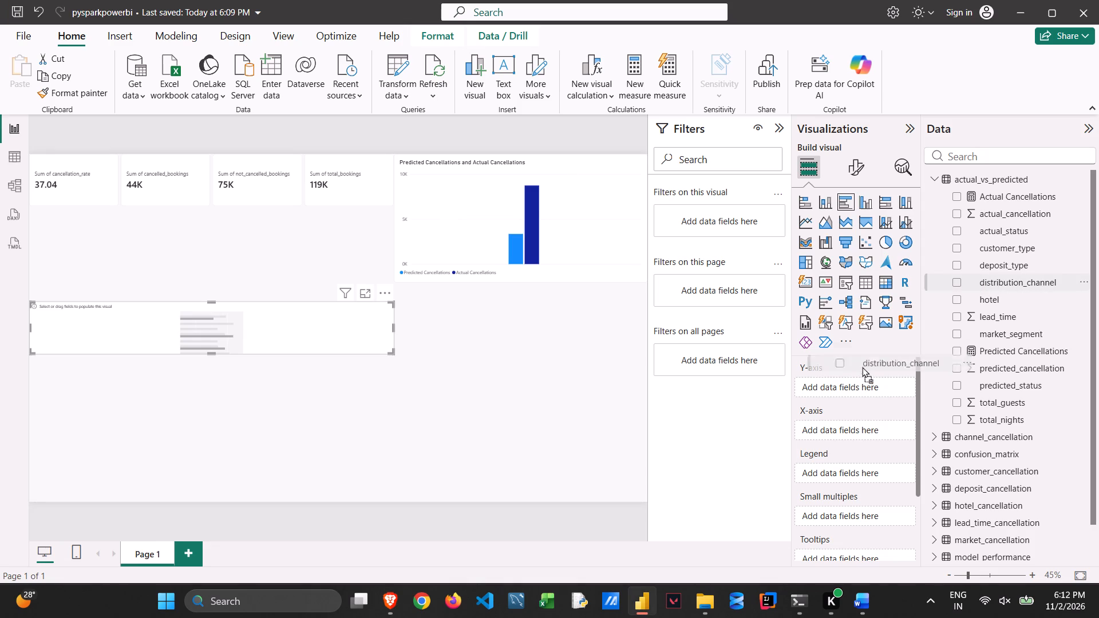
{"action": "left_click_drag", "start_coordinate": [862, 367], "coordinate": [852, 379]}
Recheck ChatGPT's instructions and replace the bar chart's Y-axis field with distribution_channel from the channel_cancellation table.
{"action": "key", "text": "alt+Tab"}
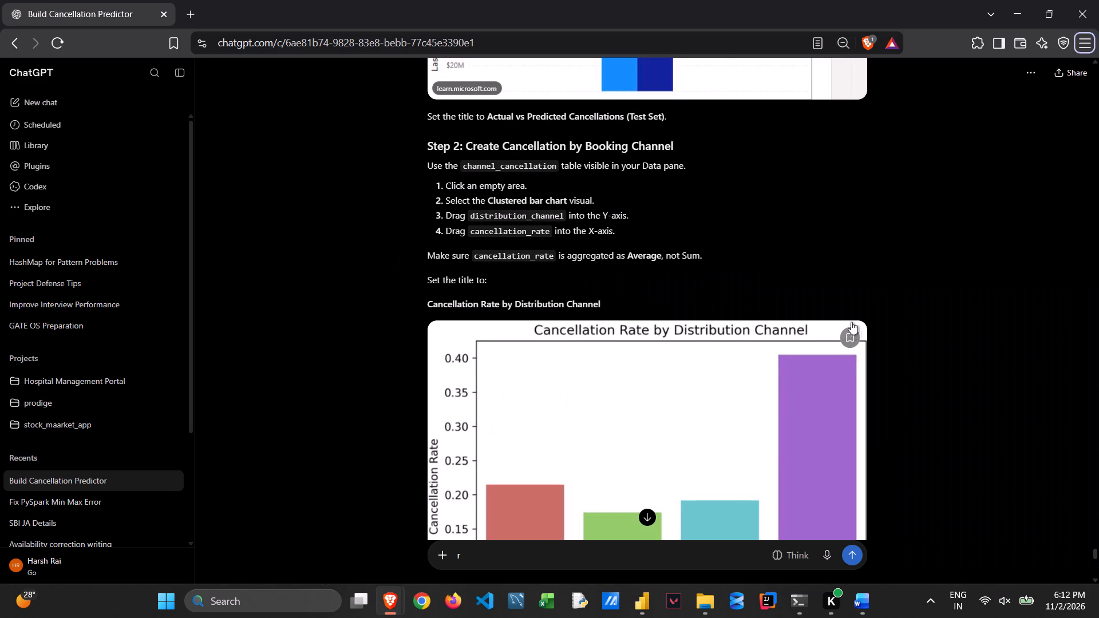
{"action": "key", "text": "alt+Tab"}
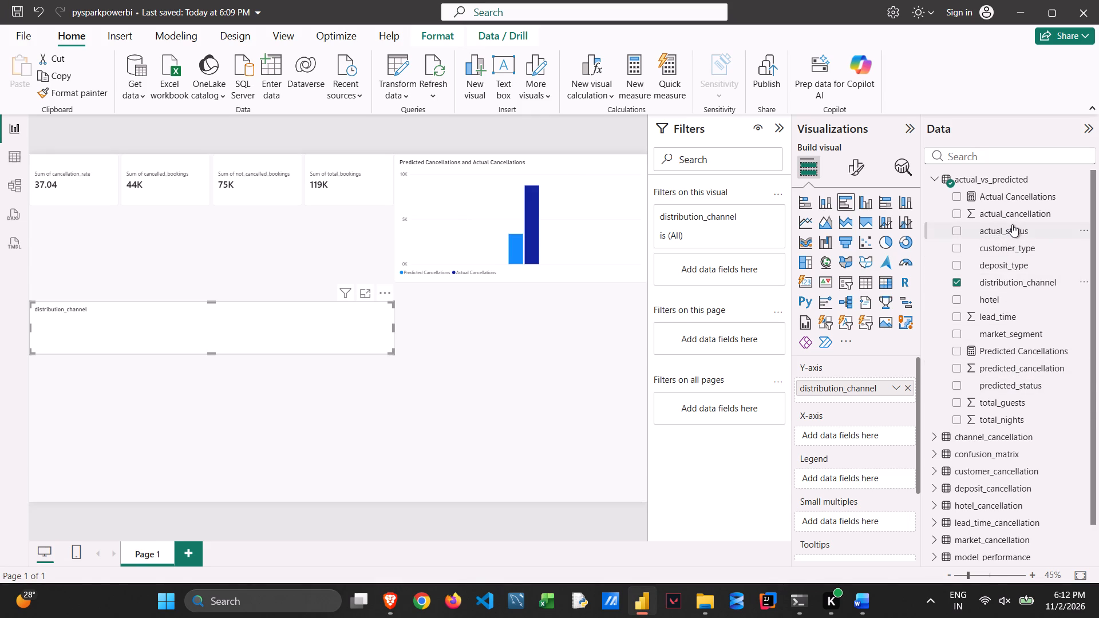
{"action": "key", "text": "alt+Tab"}
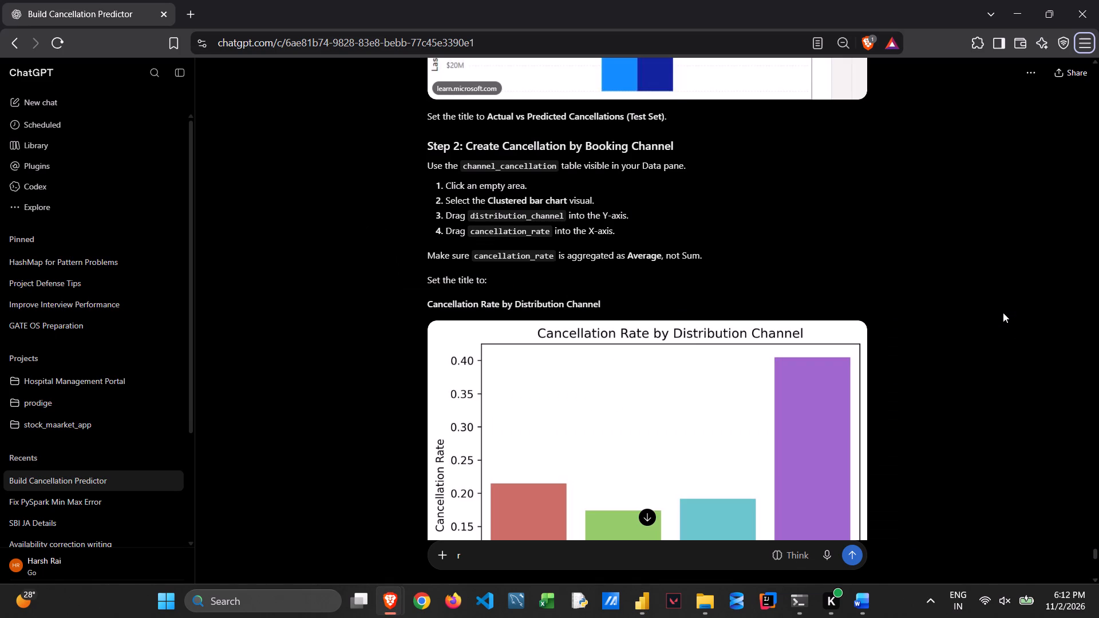
{"action": "key", "text": "alt+Tab"}
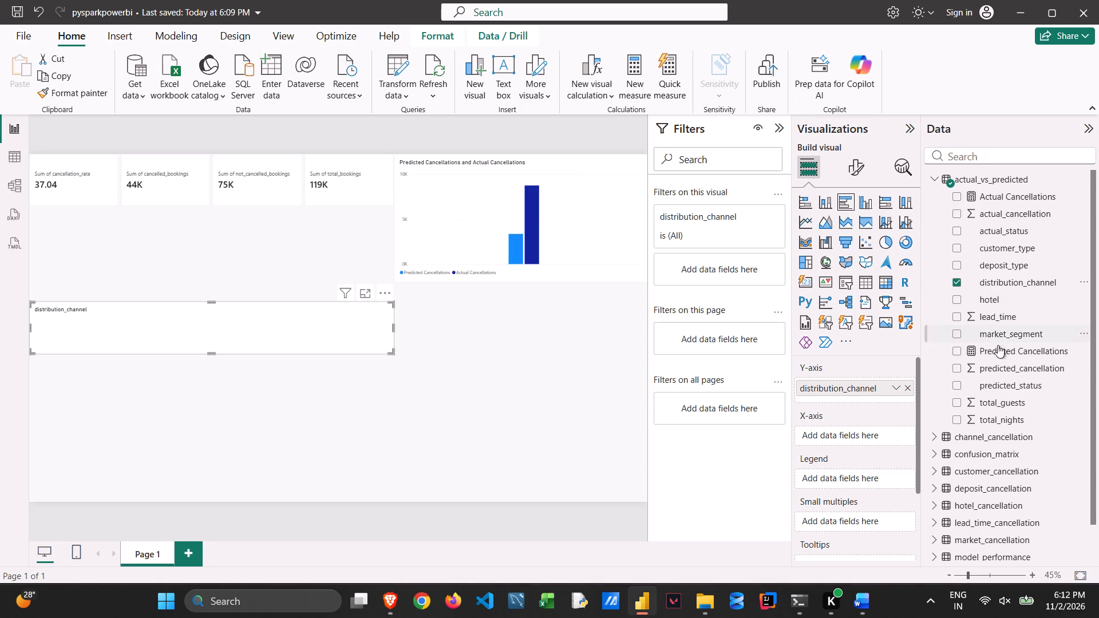
{"action": "left_click", "coordinate": [987, 426]}
{"action": "left_click", "coordinate": [982, 439]}
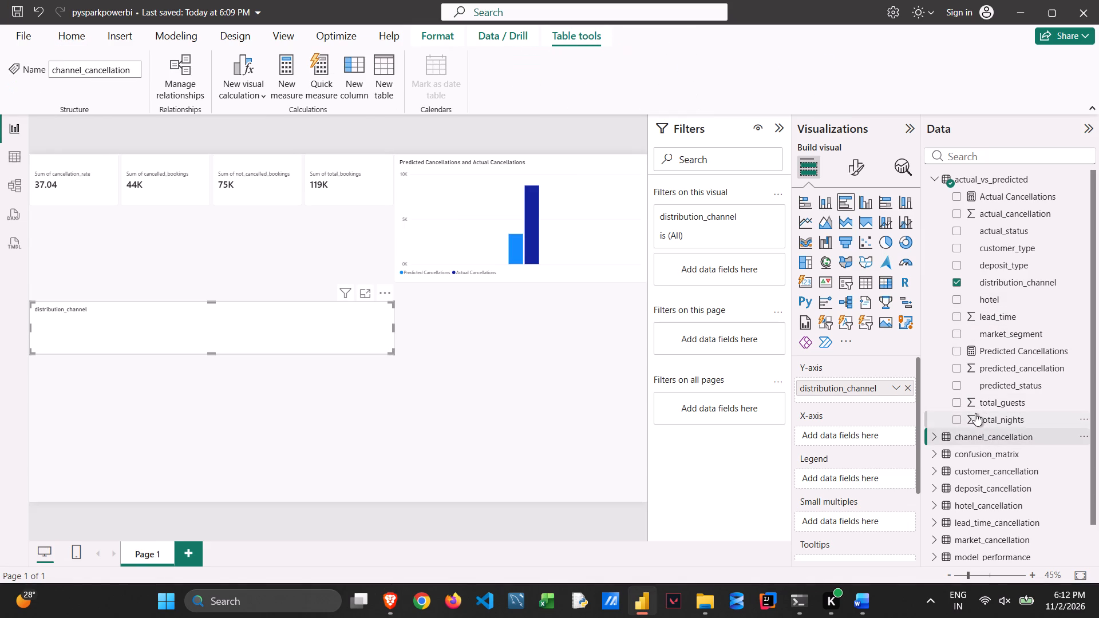
{"action": "left_click", "coordinate": [933, 438]}
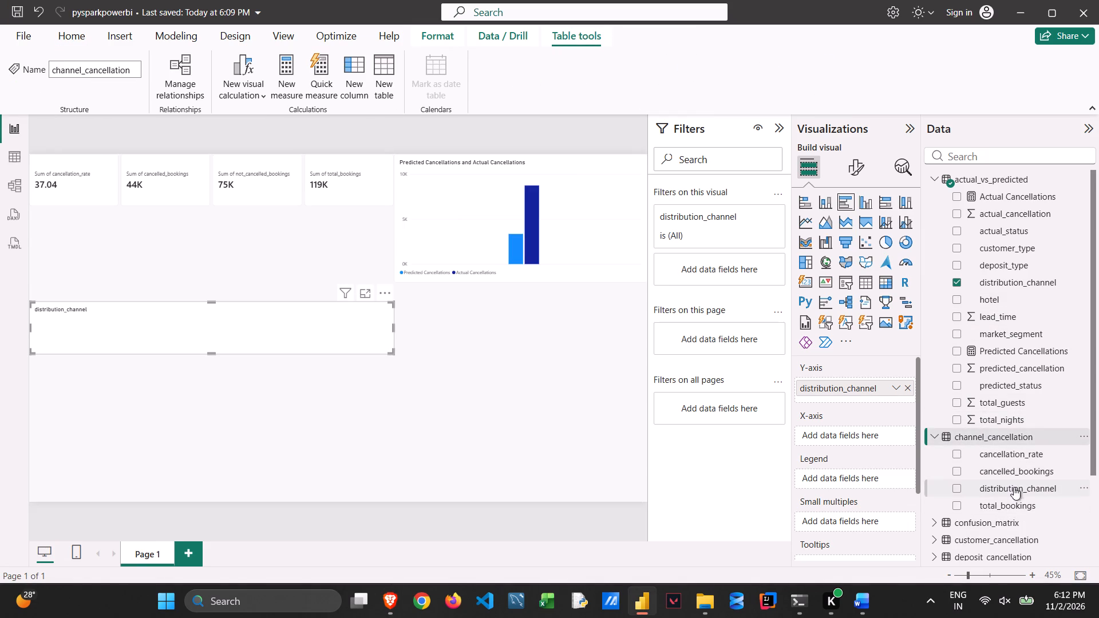
{"action": "left_click", "coordinate": [907, 388]}
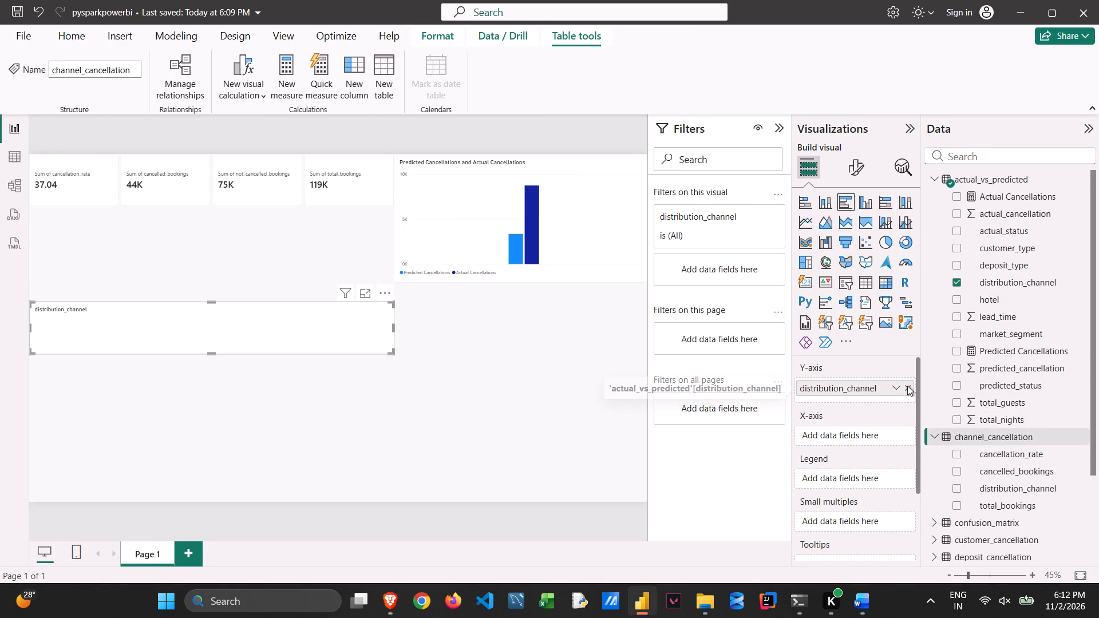
{"action": "left_click_drag", "start_coordinate": [985, 485], "coordinate": [849, 380]}
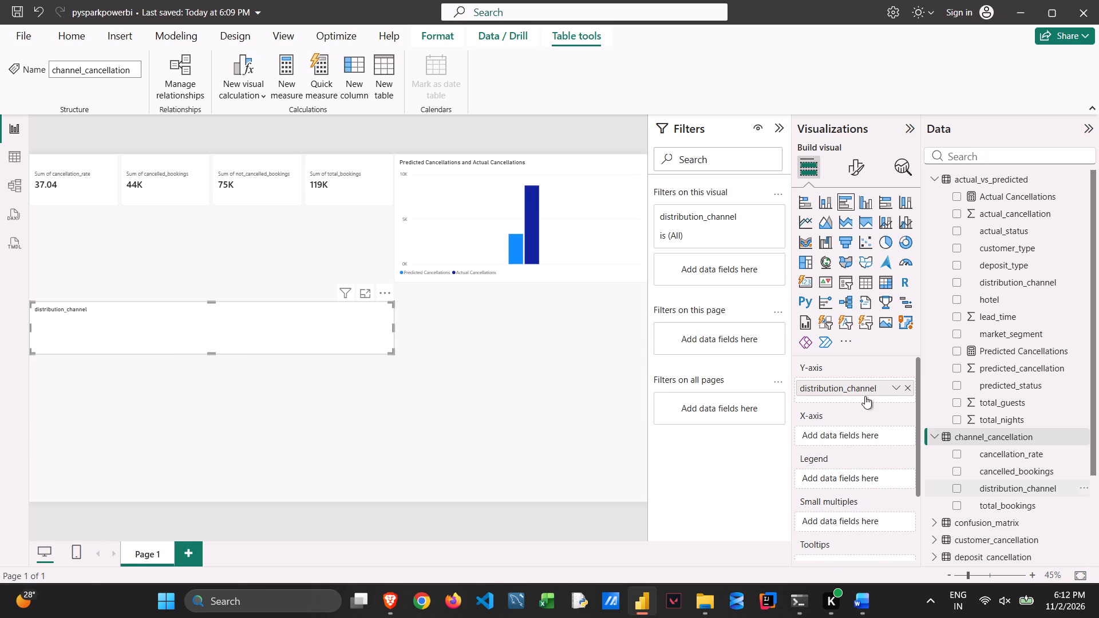
Add cancellation_rate from the channel_cancellation table to the bar chart's X-axis.
{"action": "key", "text": "alt+Tab"}
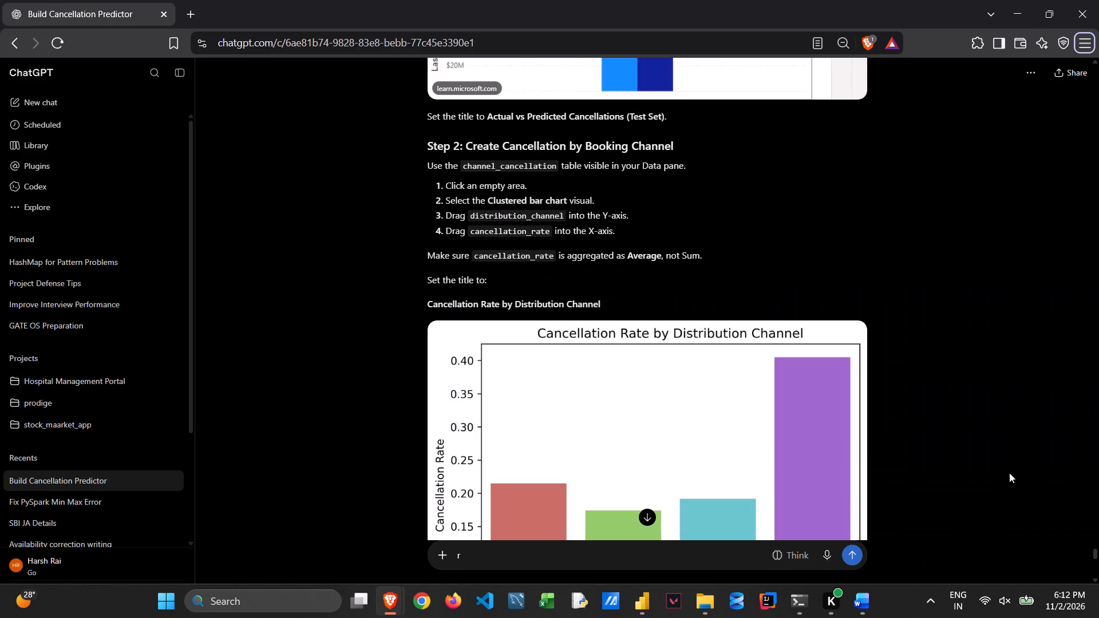
{"action": "key", "text": "alt+Tab"}
{"action": "left_click_drag", "start_coordinate": [1008, 450], "coordinate": [863, 440]}
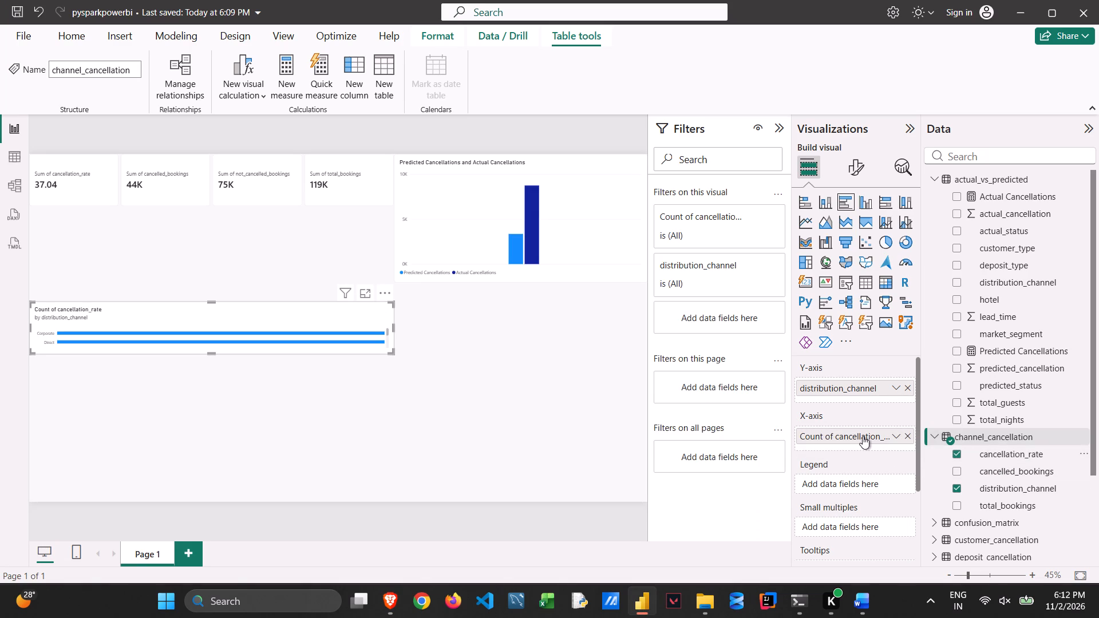
Enlarge the clustered bar chart, making it wider and much taller so every distribution channel fits.
{"action": "left_click_drag", "start_coordinate": [390, 353], "coordinate": [392, 434]}
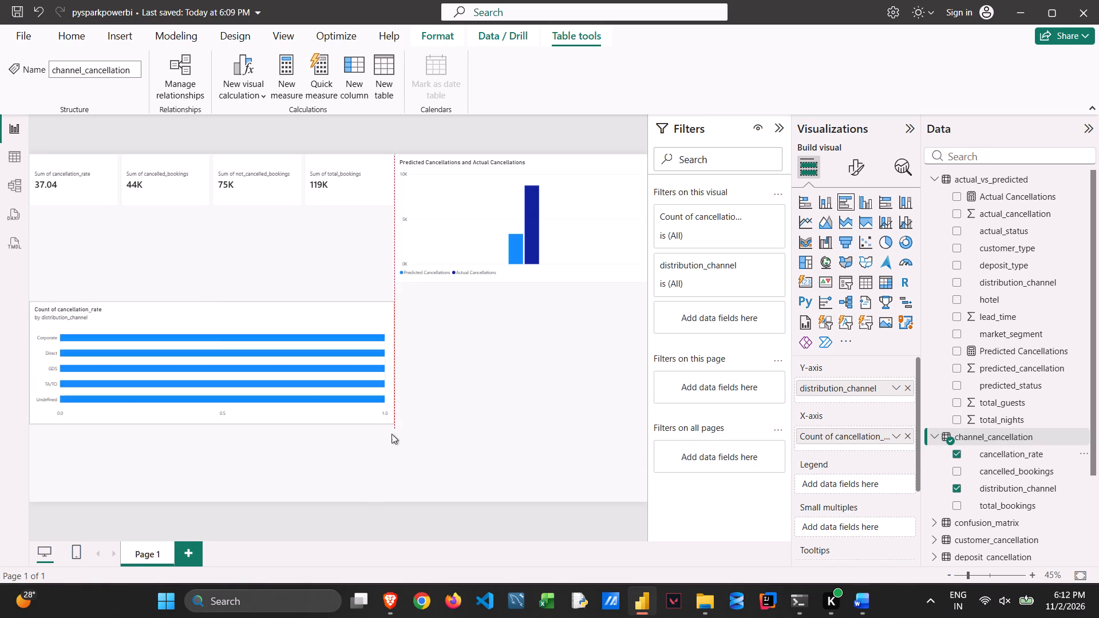
{"action": "left_click_drag", "start_coordinate": [392, 434], "coordinate": [495, 447]}
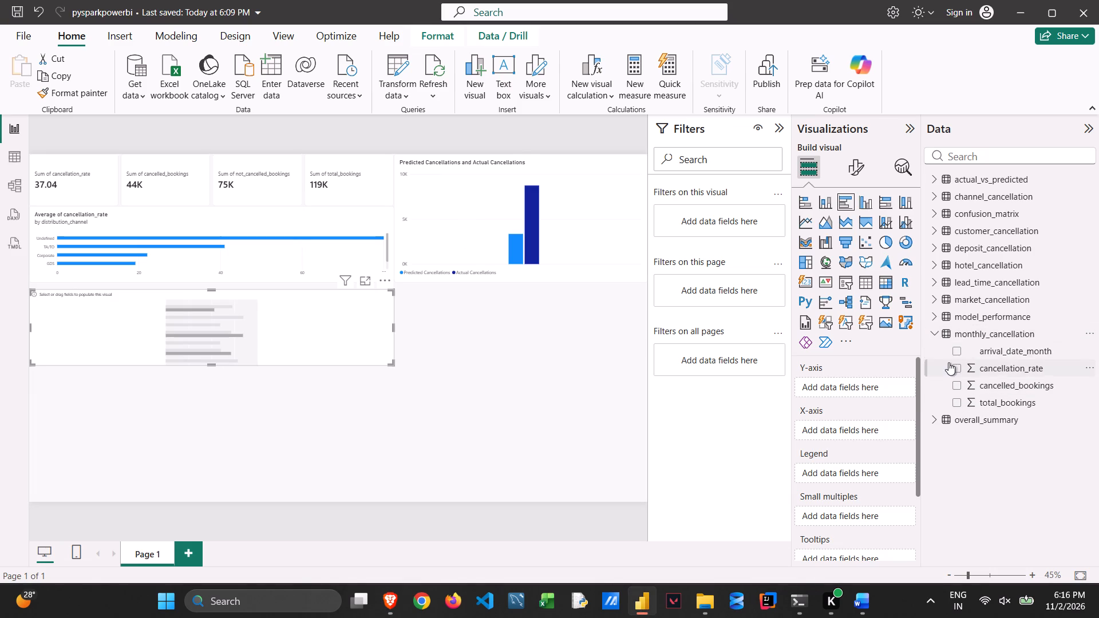
{"action": "key", "text": "alt+Tab"}
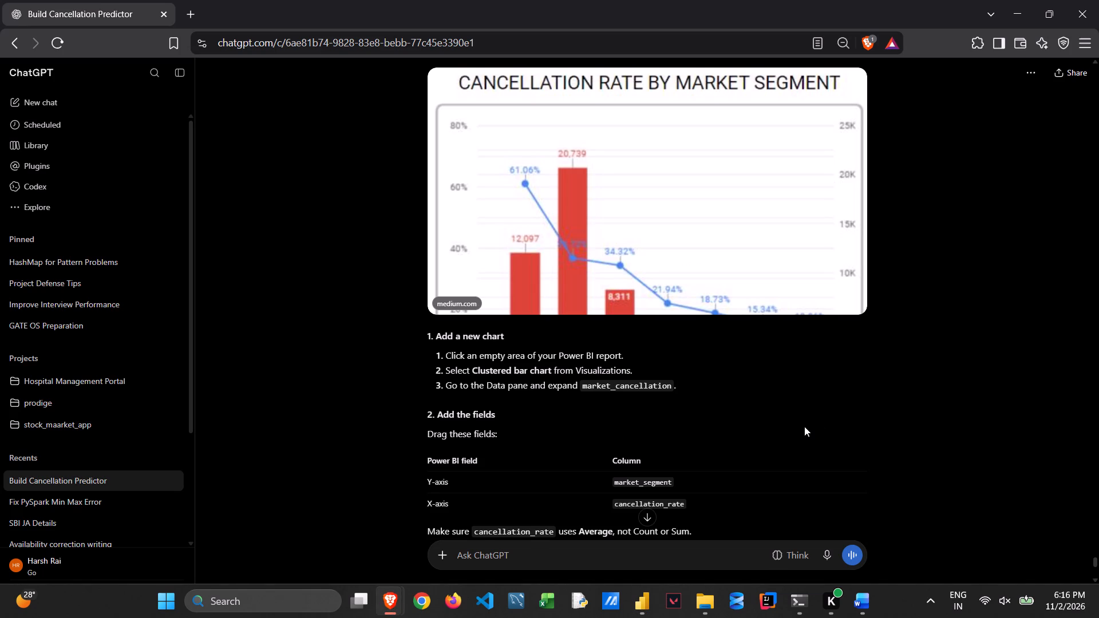
{"action": "scroll", "coordinate": [804, 426], "scroll_direction": "down", "scroll_amount": 2}
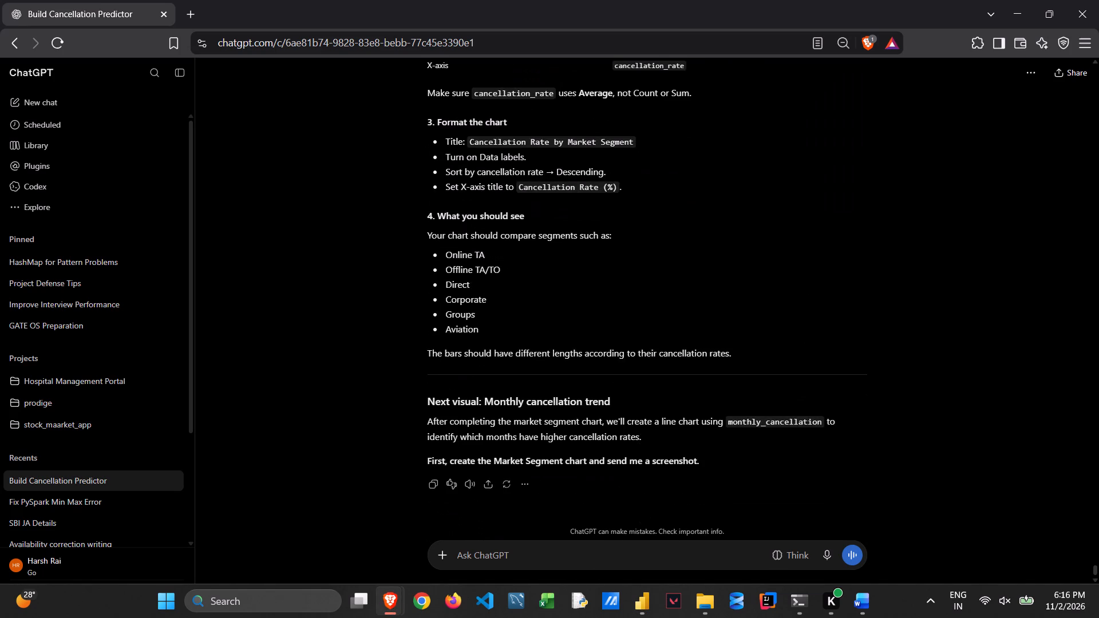
{"action": "scroll", "coordinate": [804, 426], "scroll_direction": "up", "scroll_amount": 5}
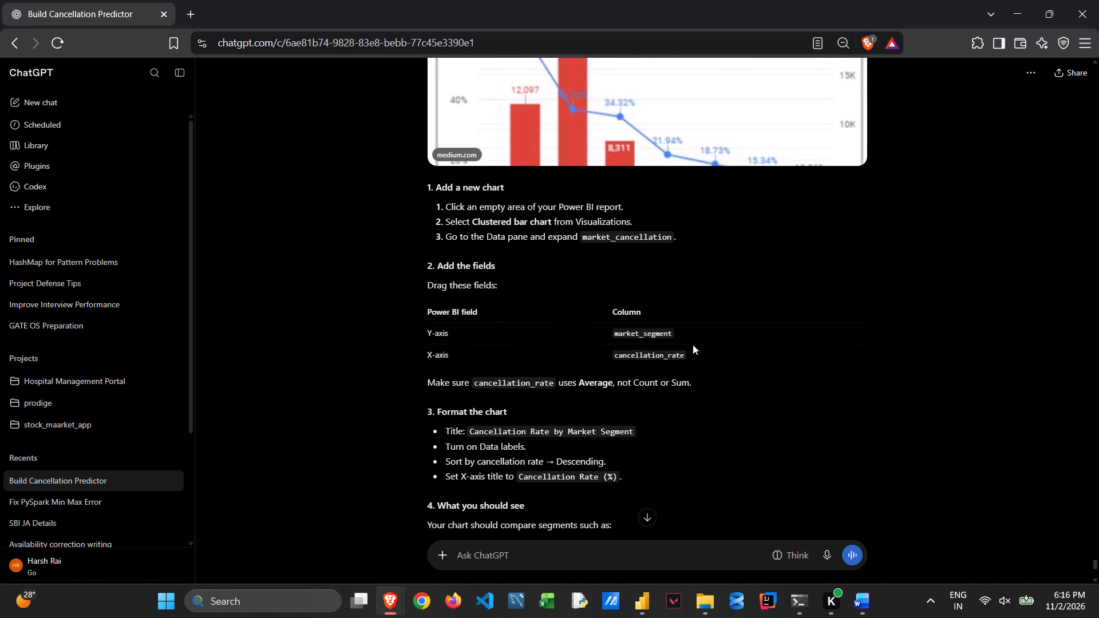
{"action": "key", "text": "alt+Tab"}
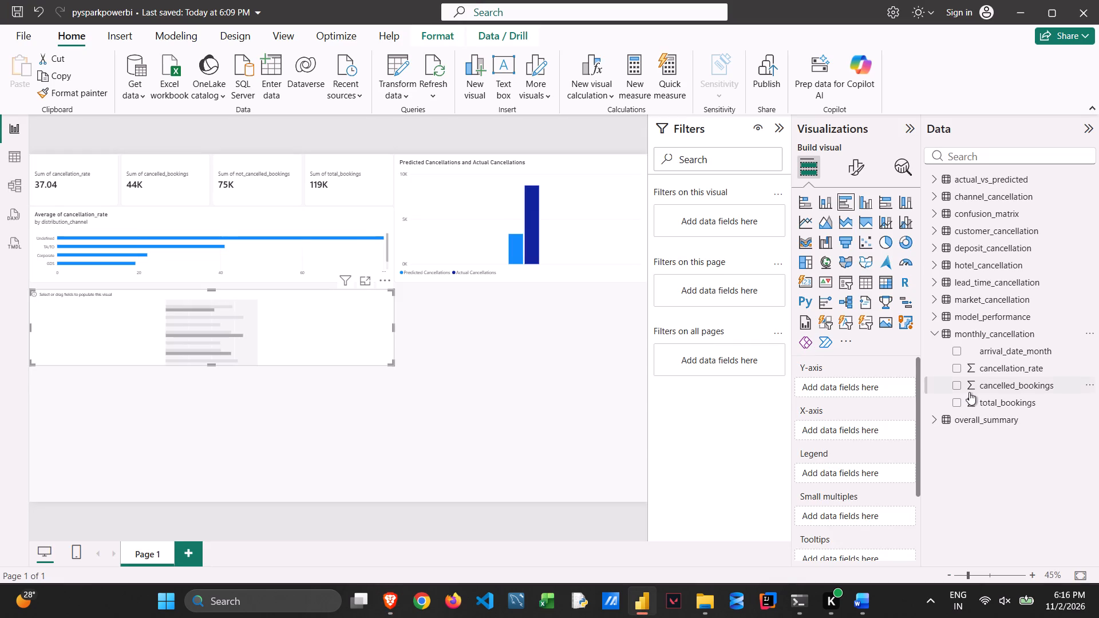
Expand the market_cancellation table and assign its market_segment field to the new bar chart's Y-axis.
{"action": "left_click", "coordinate": [932, 331]}
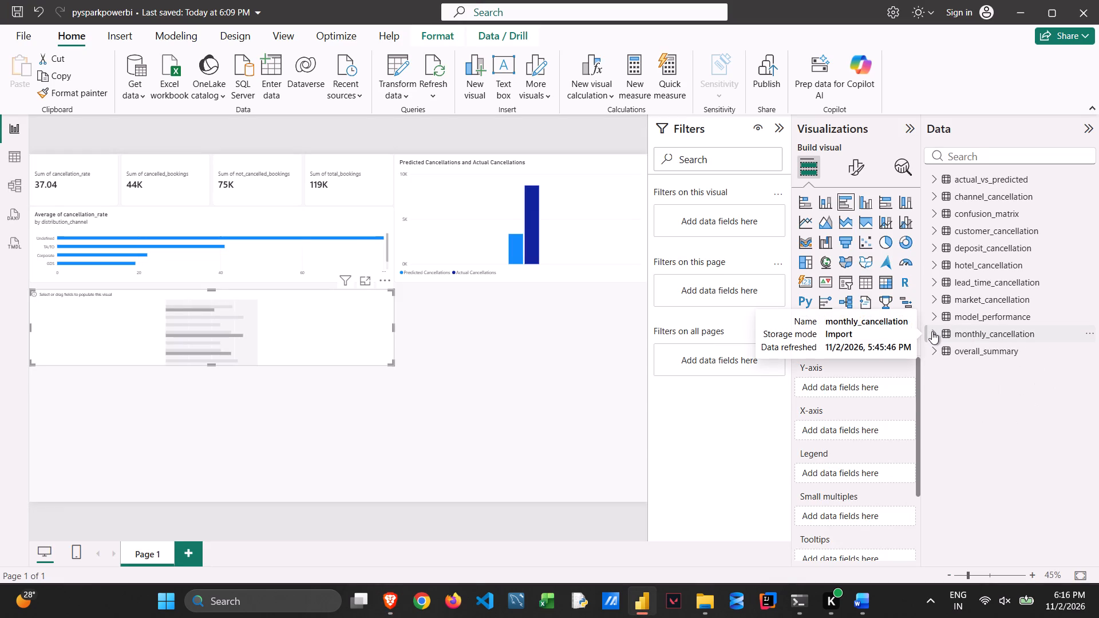
{"action": "left_click", "coordinate": [932, 331]}
{"action": "left_click", "coordinate": [937, 296]}
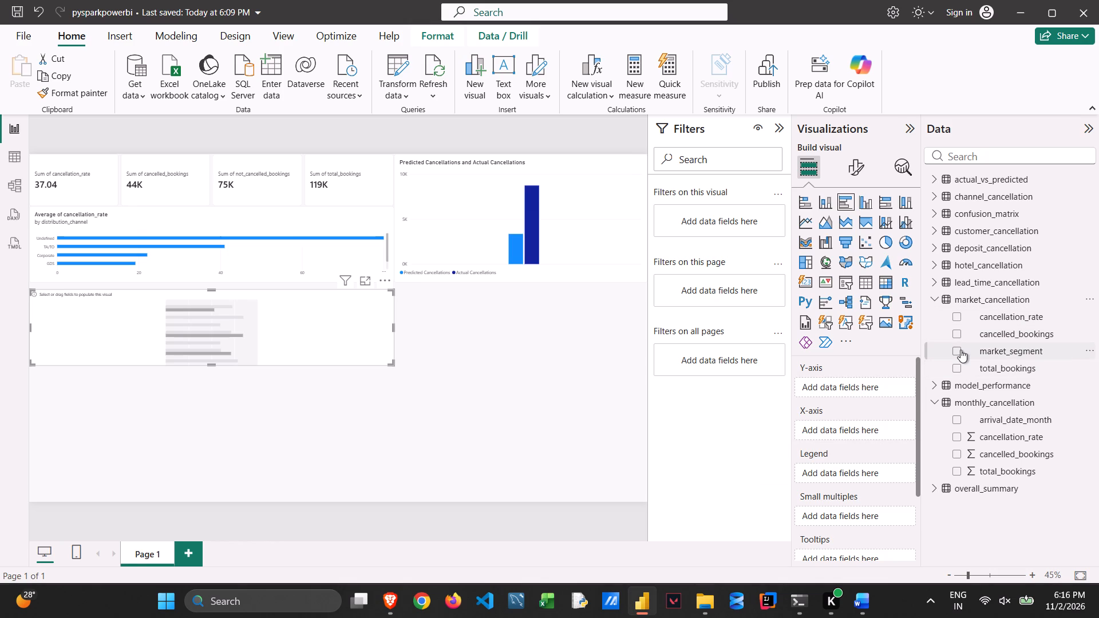
{"action": "left_click_drag", "start_coordinate": [960, 350], "coordinate": [847, 385]}
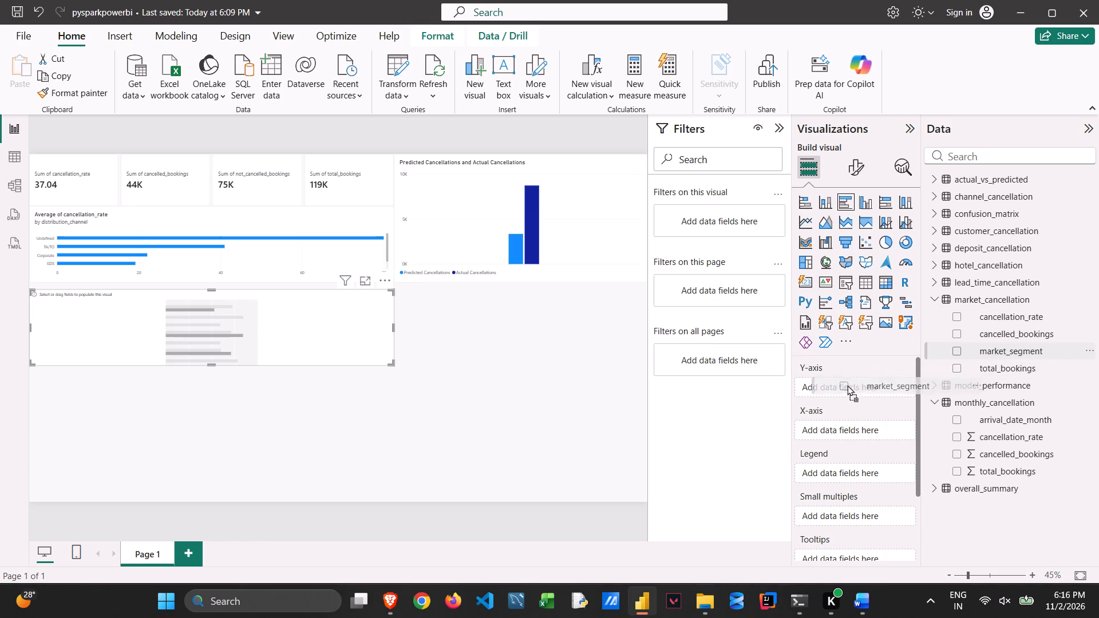
{"action": "left_click_drag", "start_coordinate": [847, 385], "coordinate": [844, 386]}
Assign market_cancellation's cancellation_rate to the chart's X-axis and aggregate it as Average, following ChatGPT's field instructions.
{"action": "key", "text": "alt+Tab"}
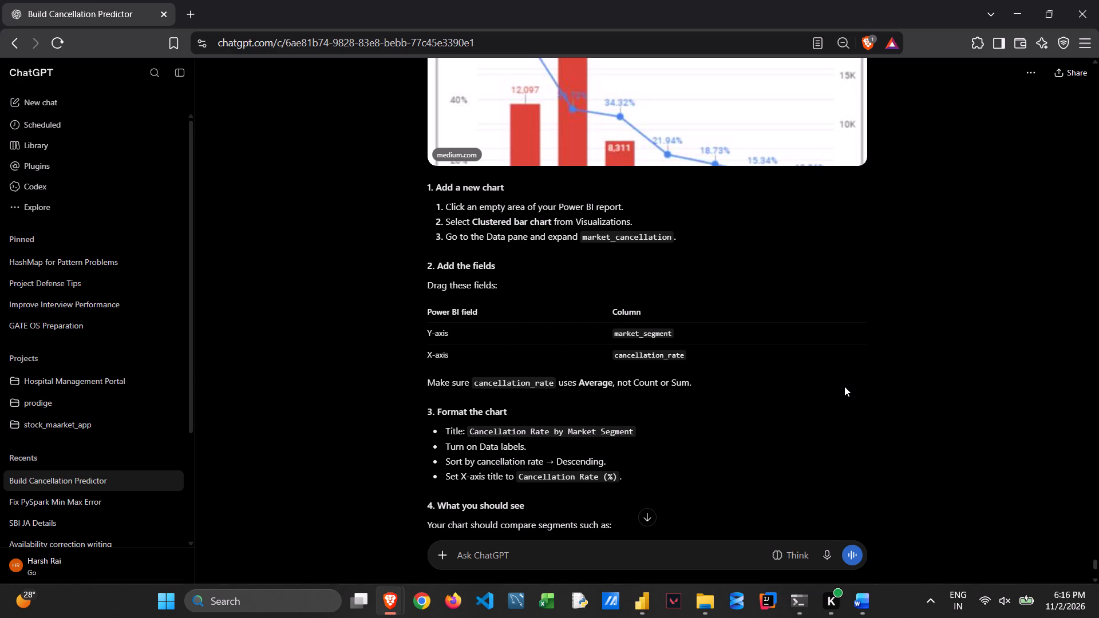
{"action": "key", "text": "alt+Tab"}
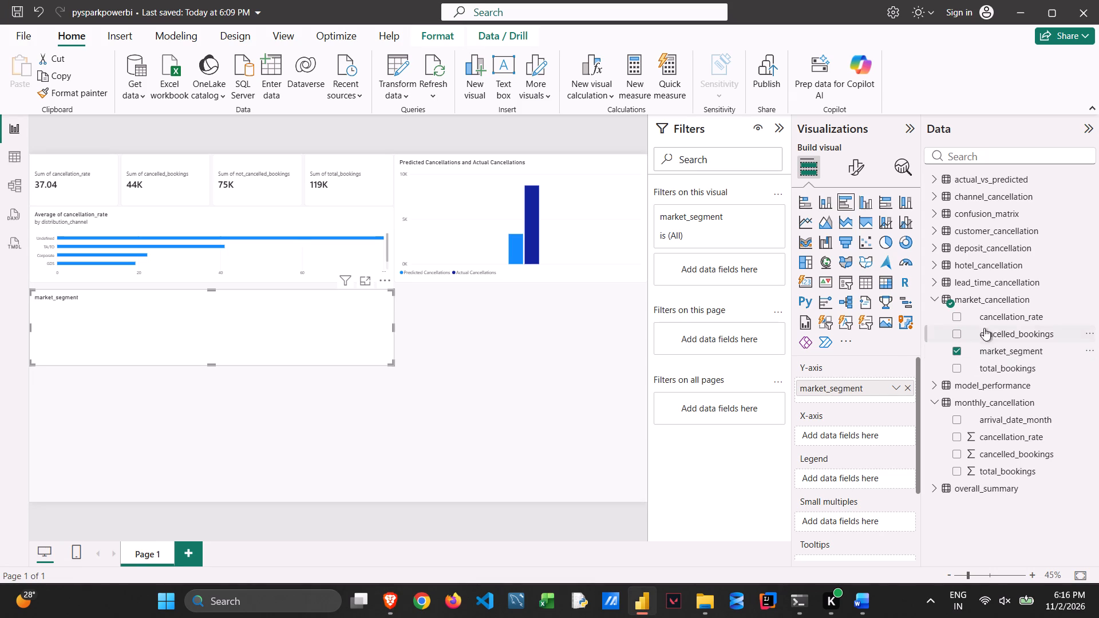
{"action": "left_click_drag", "start_coordinate": [1002, 318], "coordinate": [873, 435]}
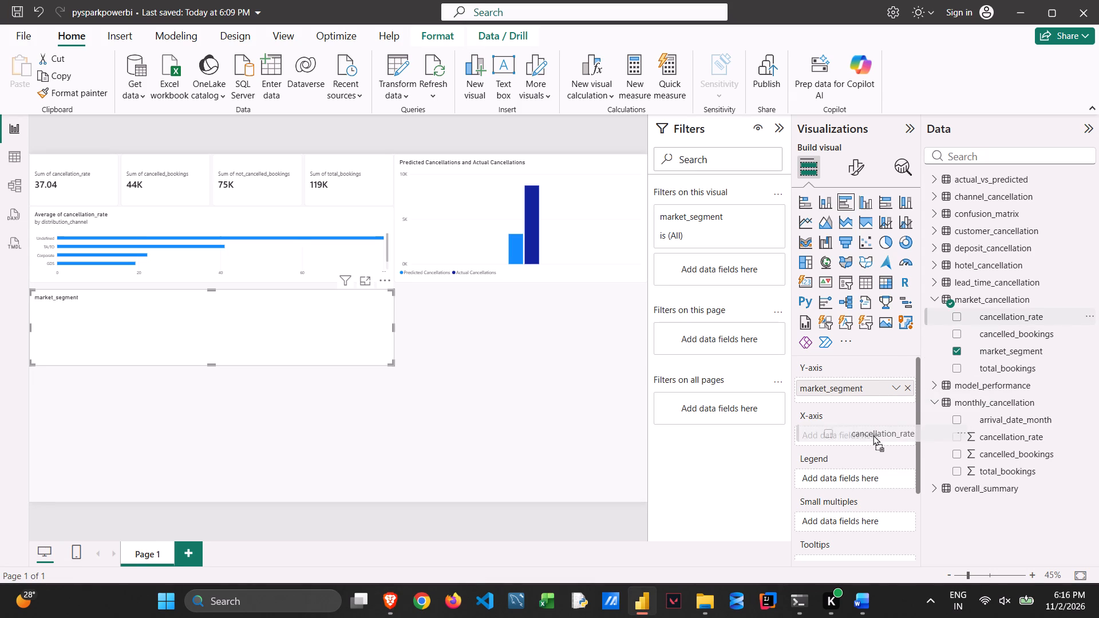
{"action": "left_click_drag", "start_coordinate": [873, 435], "coordinate": [871, 435]}
{"action": "key", "text": "alt+Tab"}
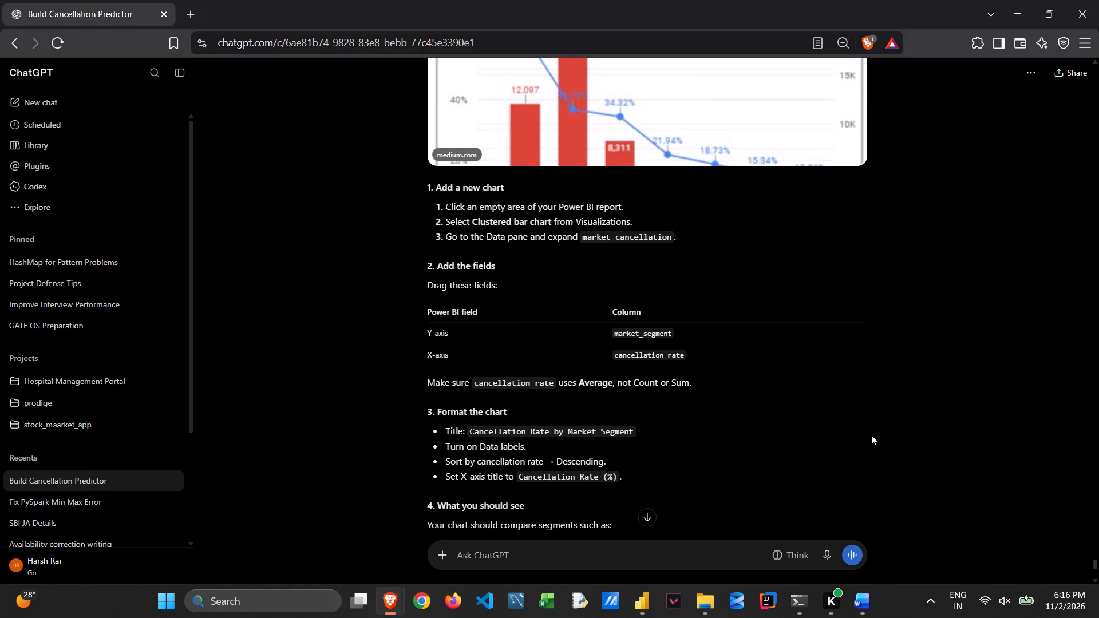
{"action": "key", "text": "alt+Tab"}
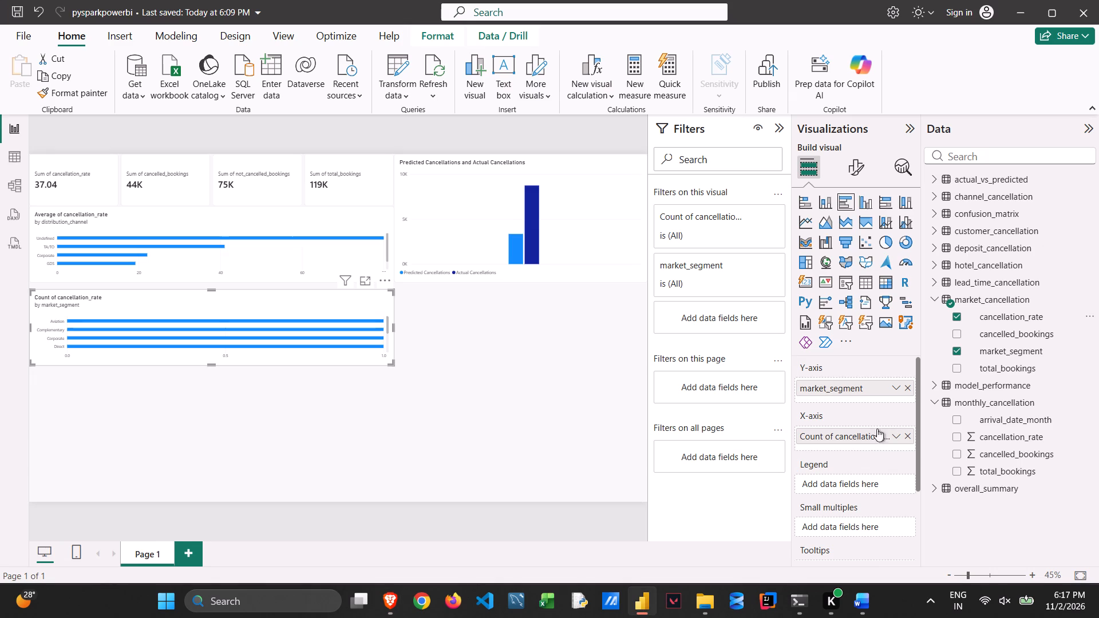
{"action": "left_click", "coordinate": [894, 434]}
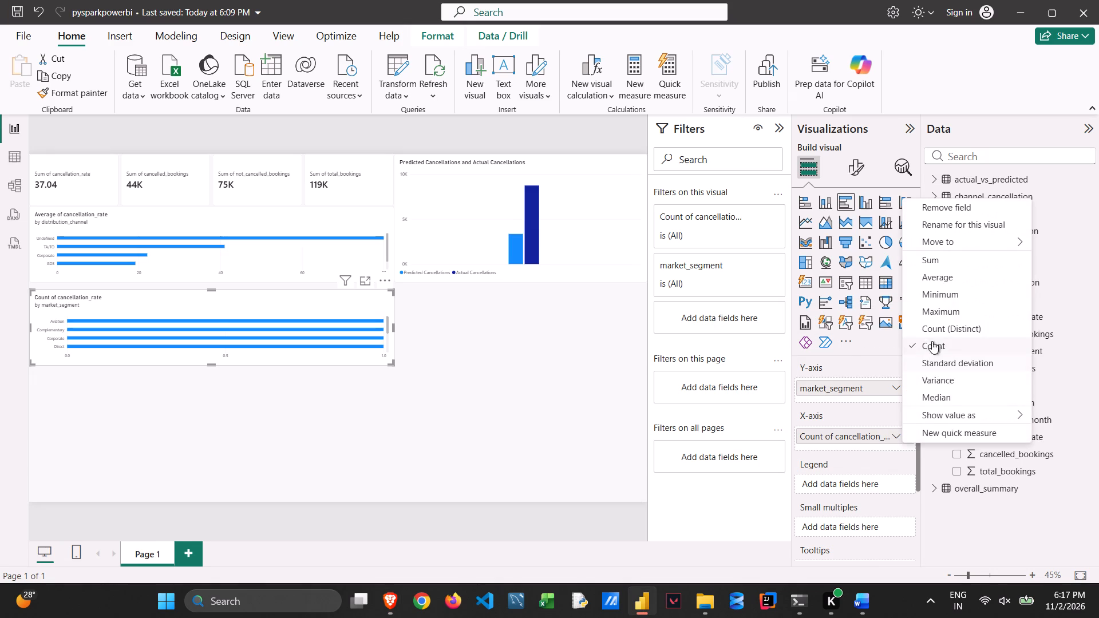
{"action": "left_click", "coordinate": [956, 273]}
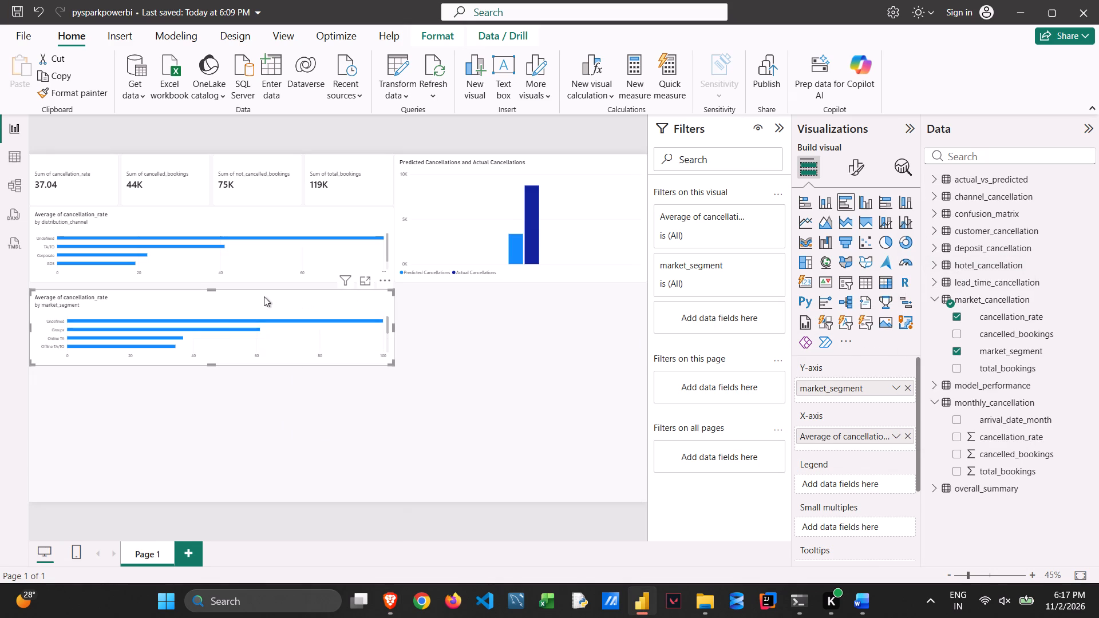
Move the market segment chart up so it sits directly beneath the distribution channel chart.
{"action": "left_click_drag", "start_coordinate": [264, 296], "coordinate": [255, 288]}
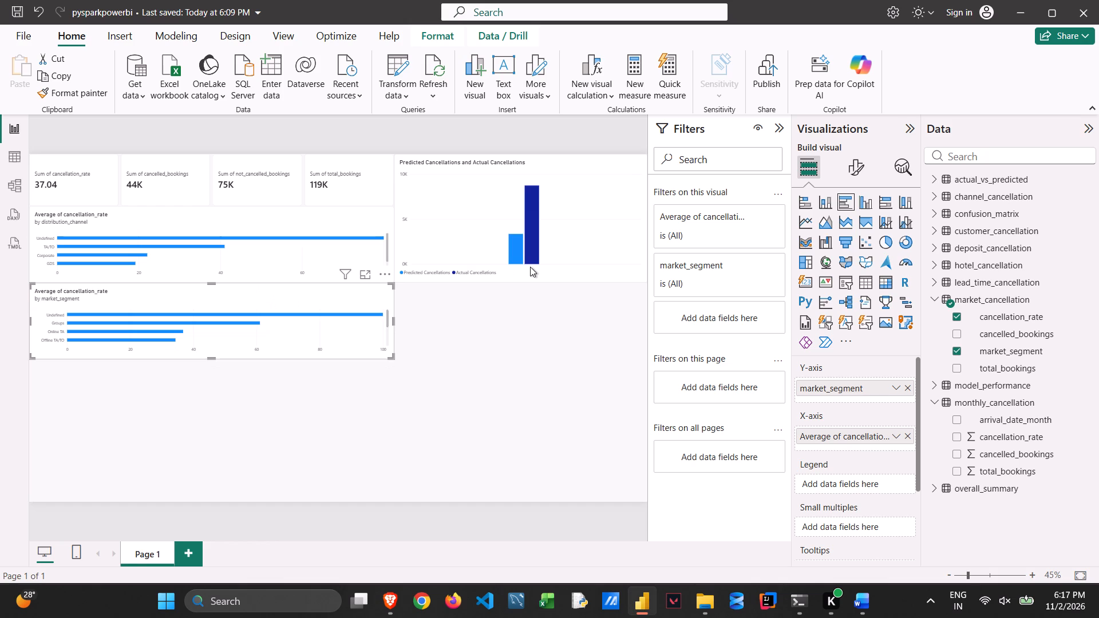
Switch to ChatGPT and copy the suggested X-axis title "Cancellation Rate (%)" from the formatting instructions.
{"action": "key", "text": "alt+Tab"}
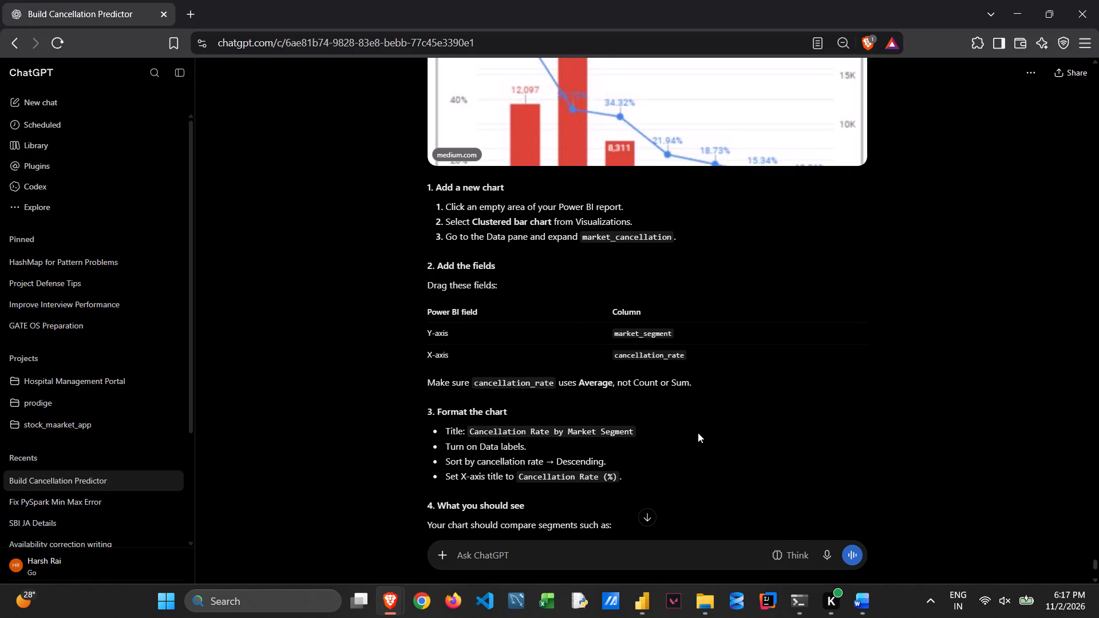
{"action": "scroll", "coordinate": [698, 433], "scroll_direction": "down", "scroll_amount": 2}
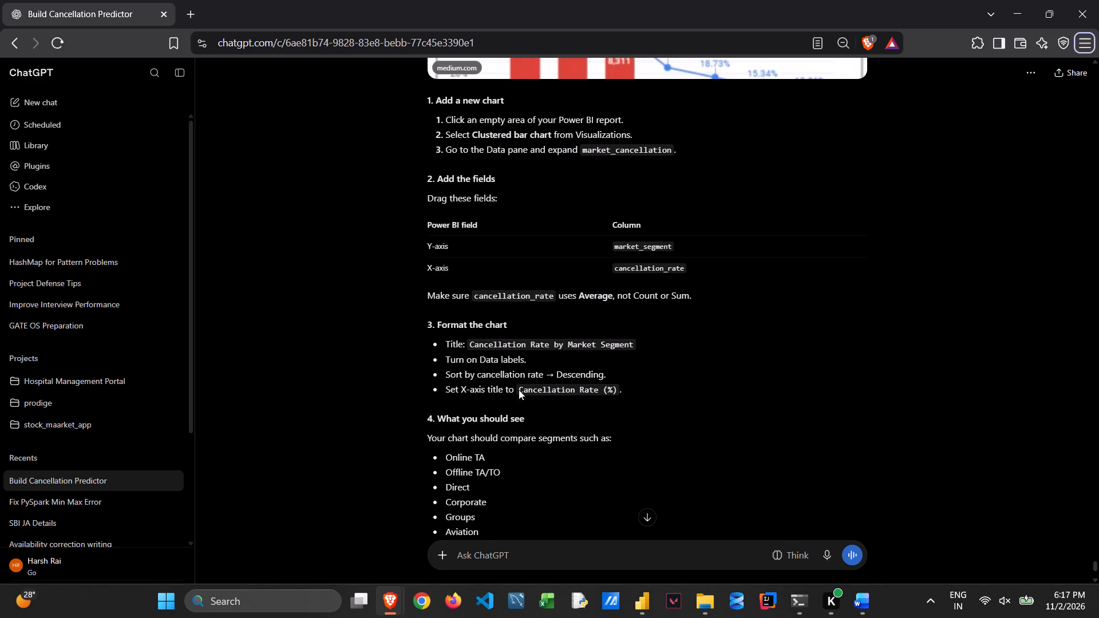
{"action": "left_click_drag", "start_coordinate": [519, 389], "coordinate": [620, 385]}
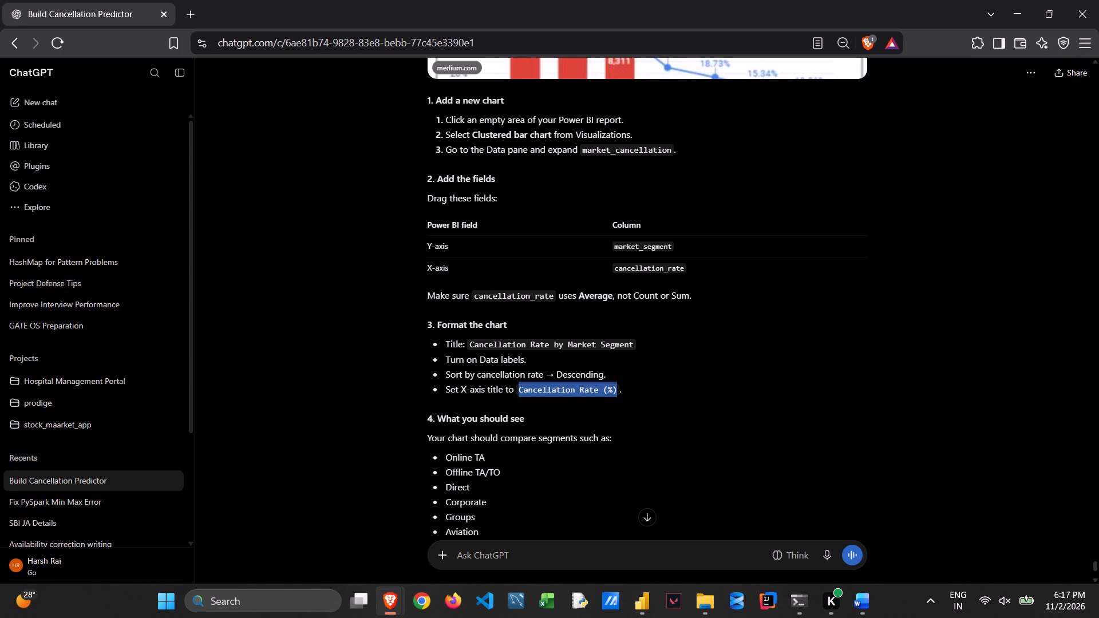
{"action": "left_click_drag", "start_coordinate": [620, 385], "coordinate": [619, 386]}
{"action": "key", "text": "ctrl+c"}
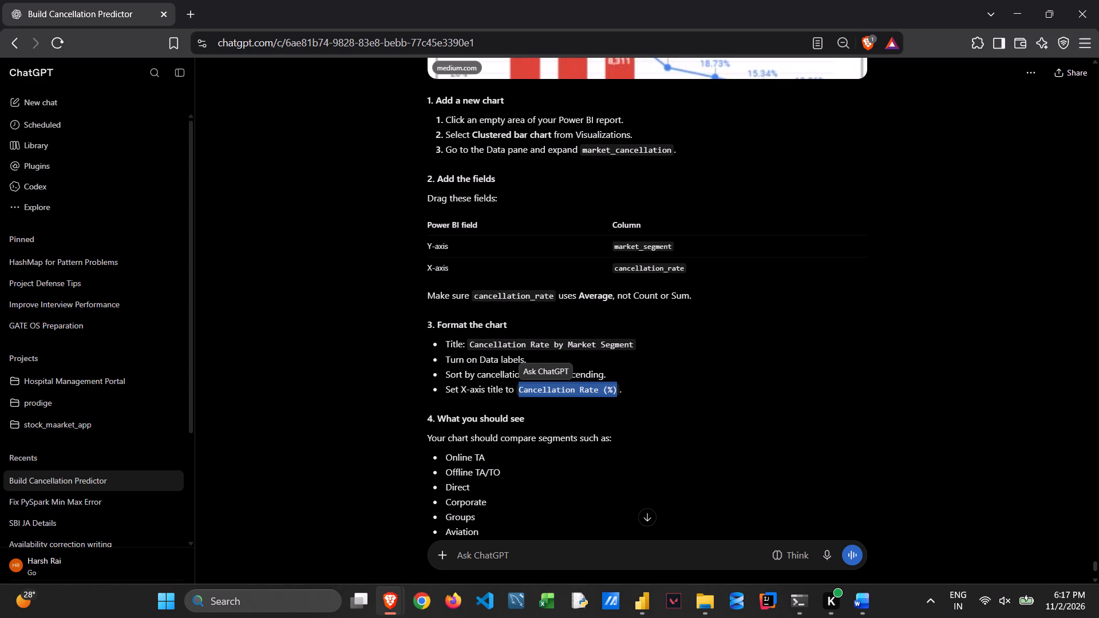
Return to Power BI and examine the market segment chart's X-axis format settings, including the title options.
{"action": "key", "text": "alt+Tab"}
{"action": "scroll", "coordinate": [851, 480], "scroll_direction": "down", "scroll_amount": 3}
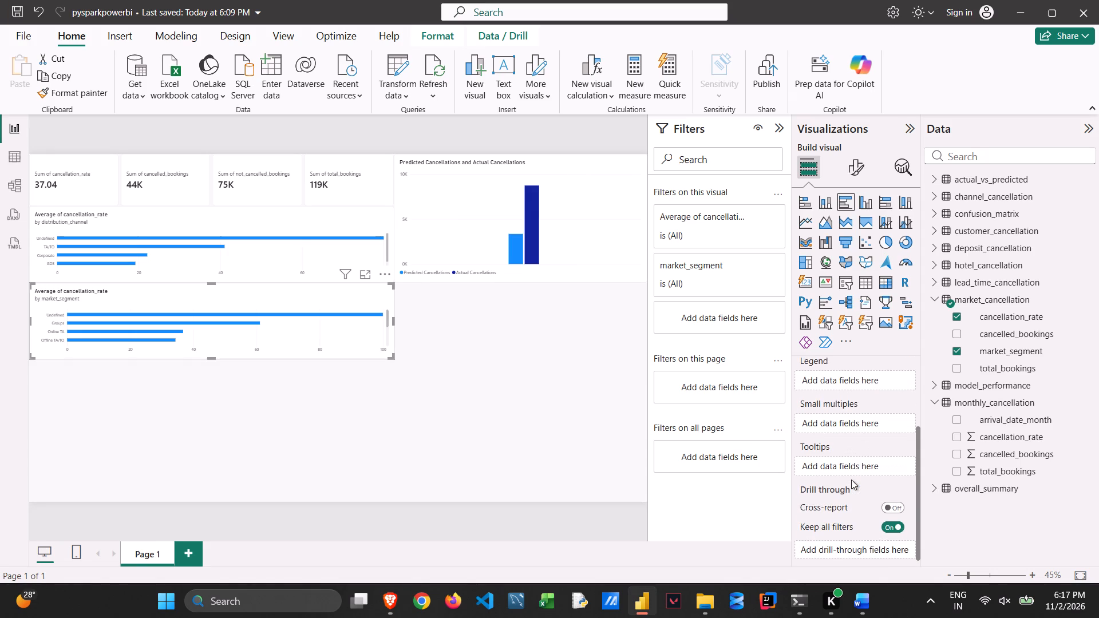
{"action": "scroll", "coordinate": [851, 480], "scroll_direction": "up", "scroll_amount": 3}
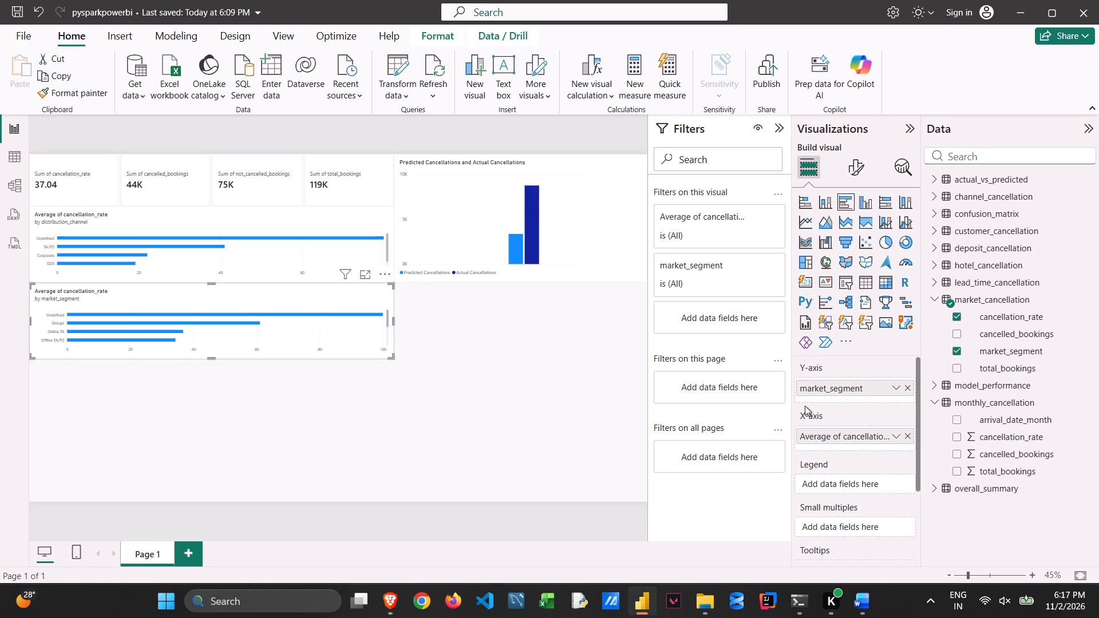
{"action": "left_click", "coordinate": [848, 435]}
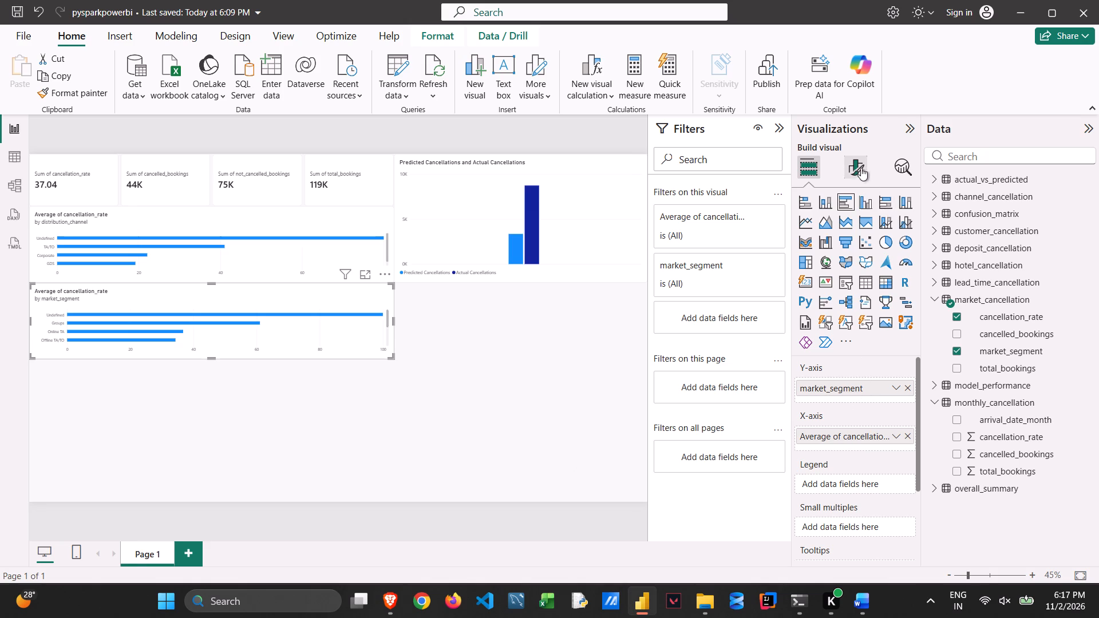
{"action": "left_click", "coordinate": [859, 165]}
{"action": "left_click", "coordinate": [813, 320]}
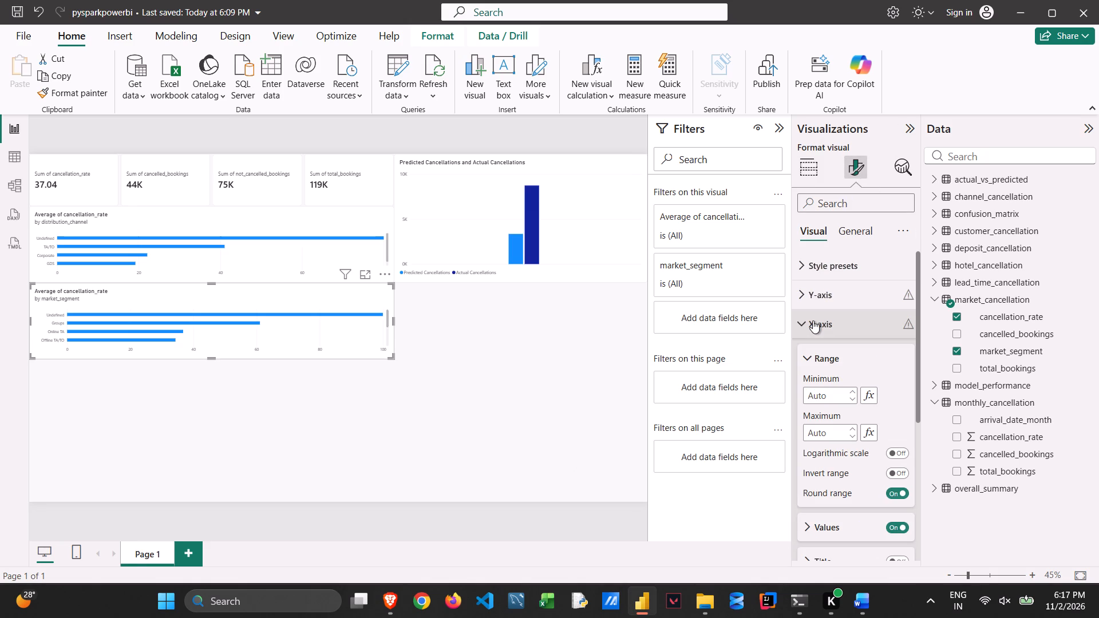
{"action": "scroll", "coordinate": [850, 425], "scroll_direction": "down", "scroll_amount": 2}
{"action": "scroll", "coordinate": [850, 425], "scroll_direction": "up", "scroll_amount": 3}
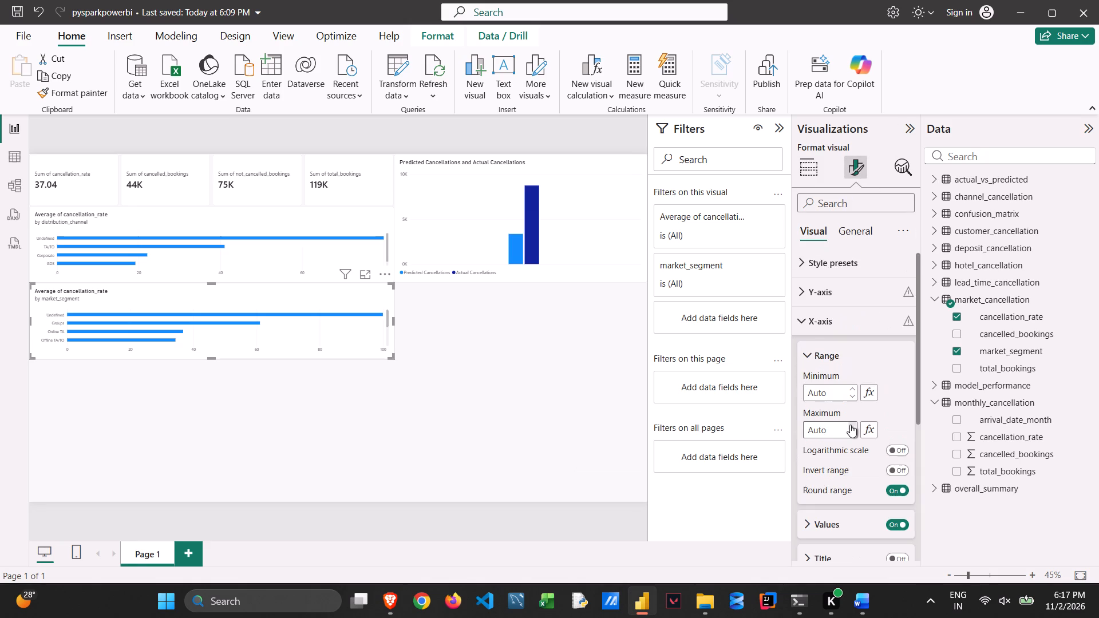
{"action": "scroll", "coordinate": [850, 425], "scroll_direction": "down", "scroll_amount": 1}
{"action": "left_click", "coordinate": [816, 462]}
{"action": "scroll", "coordinate": [816, 462], "scroll_direction": "down", "scroll_amount": 2}
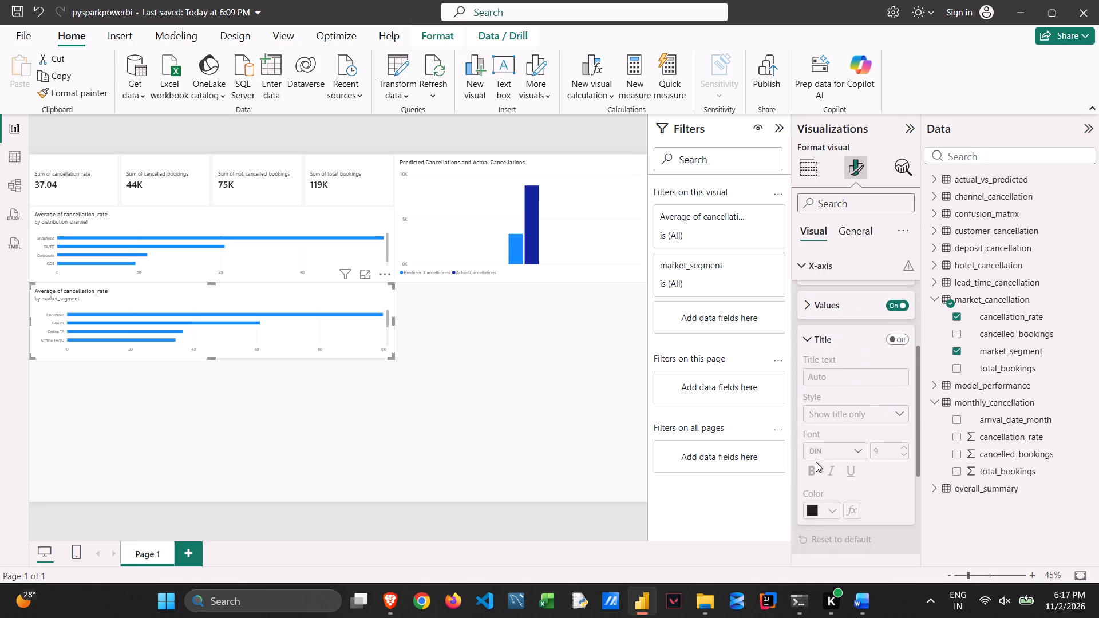
{"action": "scroll", "coordinate": [816, 462], "scroll_direction": "down", "scroll_amount": 2}
{"action": "scroll", "coordinate": [816, 462], "scroll_direction": "up", "scroll_amount": 6}
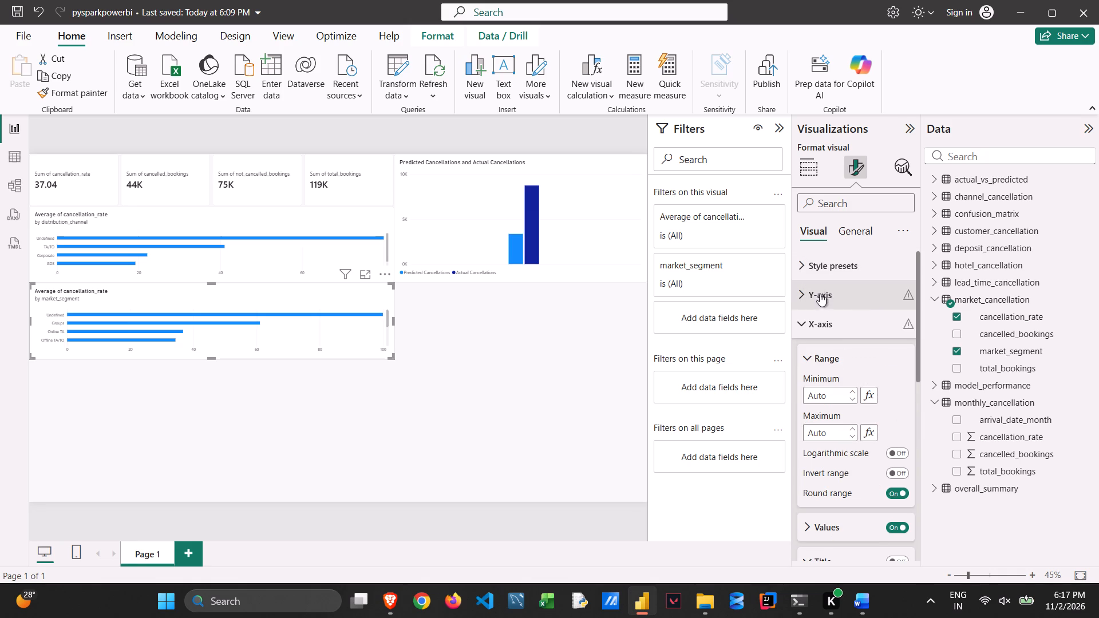
{"action": "left_click", "coordinate": [809, 161]}
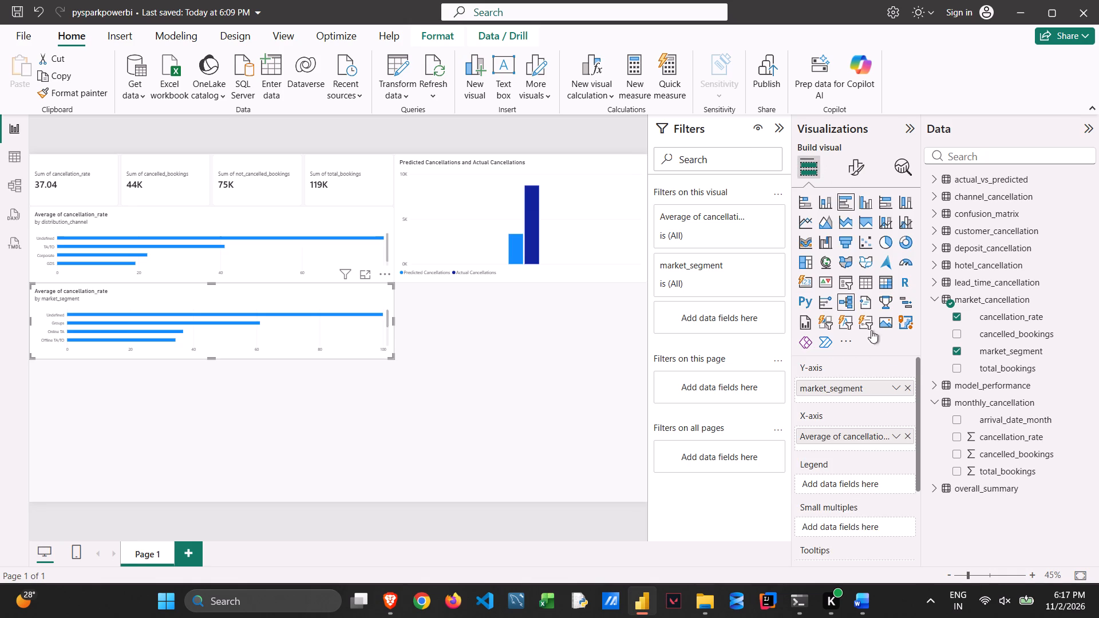
Check ChatGPT's chart formatting list, return to Power BI and turn on data labels for the market segment bar chart.
{"action": "key", "text": "alt+Tab"}
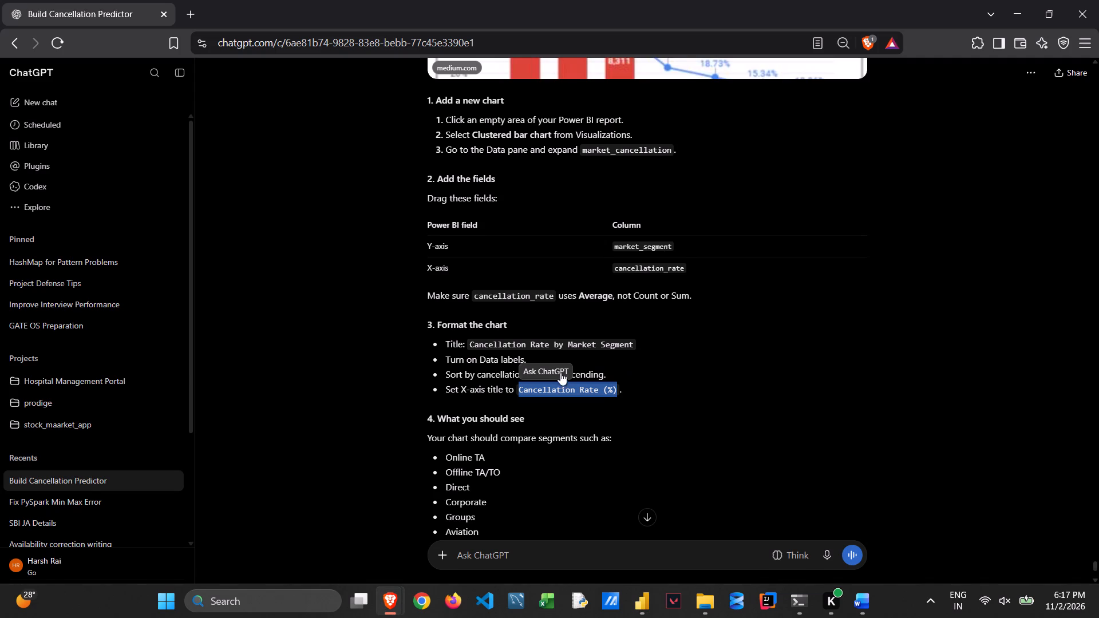
{"action": "left_click", "coordinate": [706, 449]}
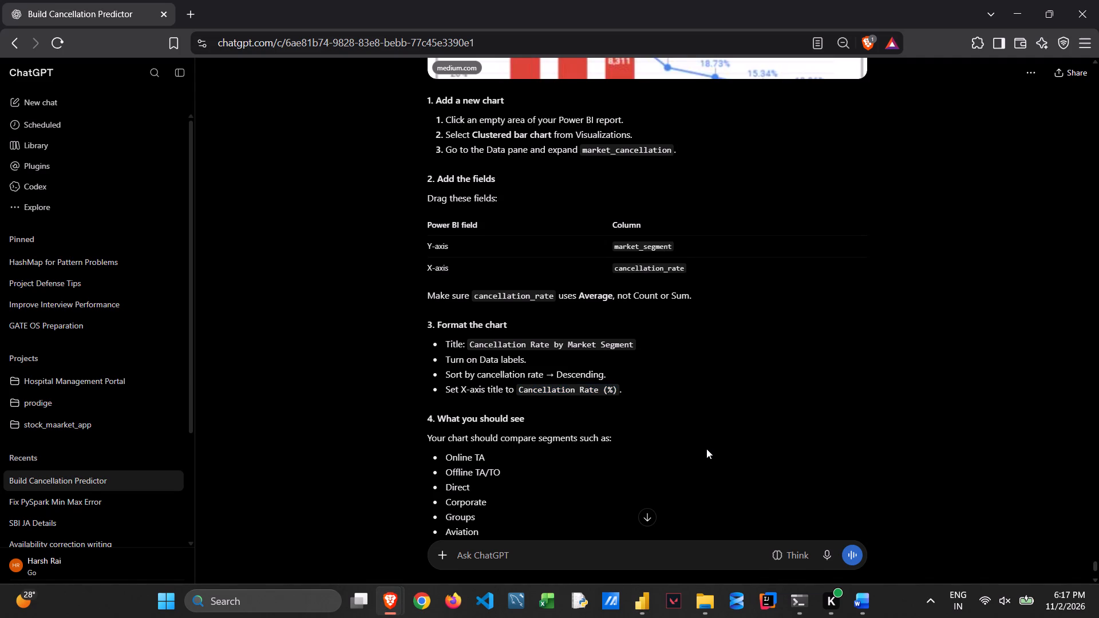
{"action": "key", "text": "alt+Tab"}
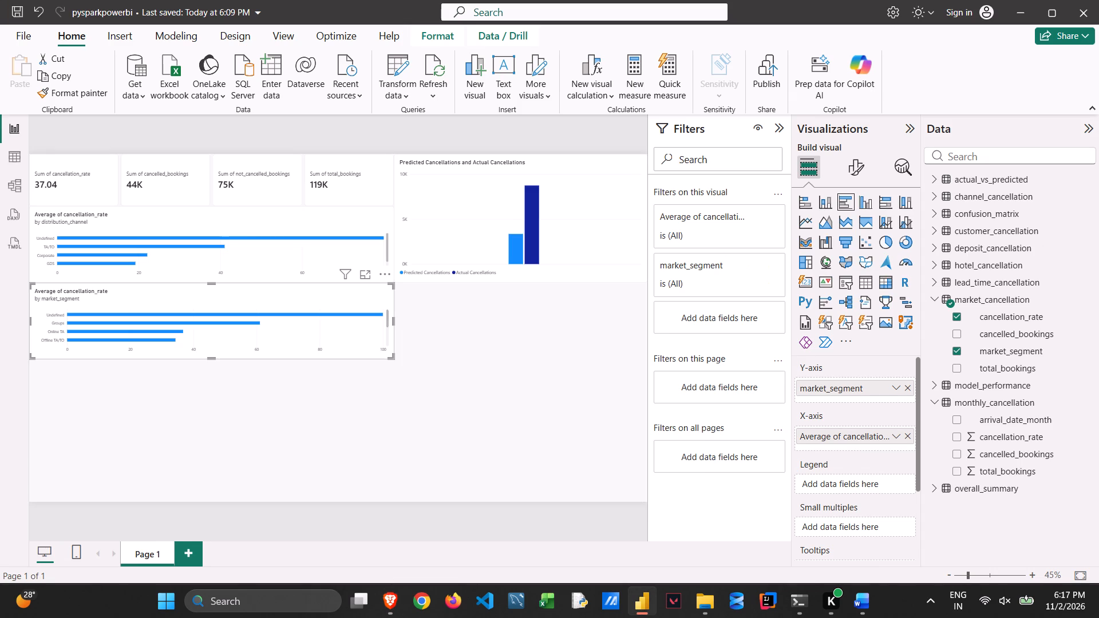
{"action": "left_click", "coordinate": [856, 161]}
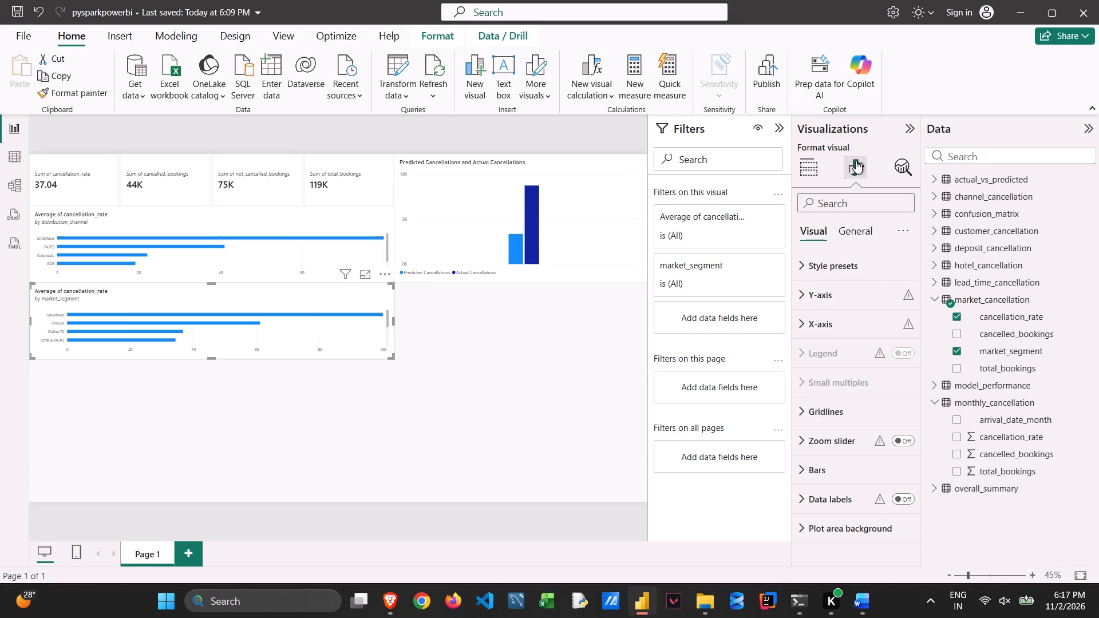
{"action": "scroll", "coordinate": [856, 370], "scroll_direction": "down", "scroll_amount": 1}
{"action": "left_click", "coordinate": [825, 490]}
{"action": "left_click", "coordinate": [899, 496]}
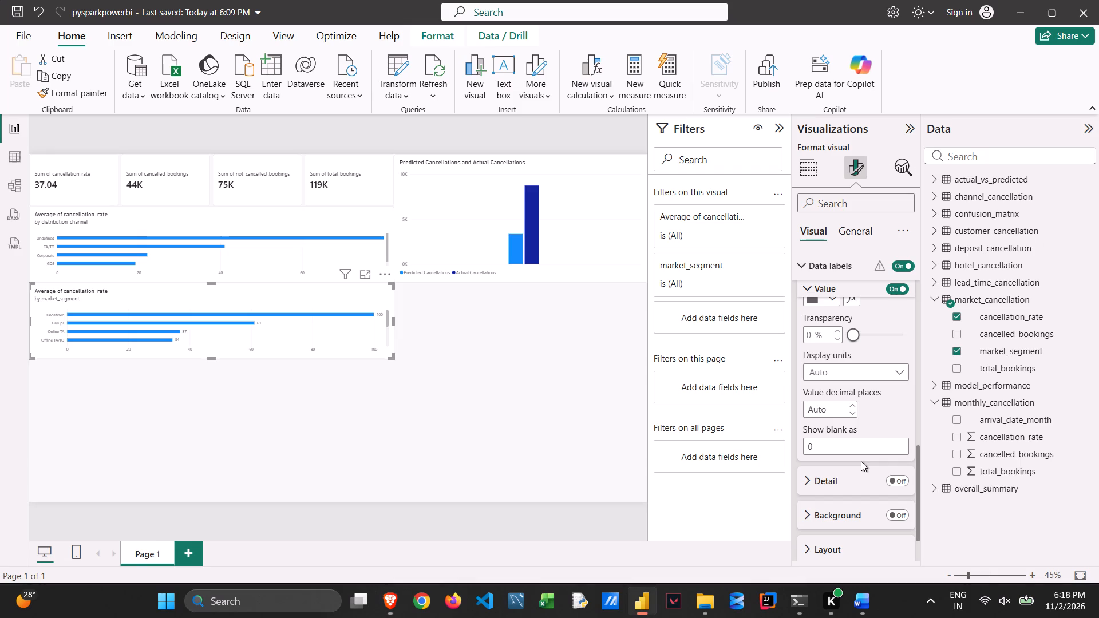
{"action": "scroll", "coordinate": [833, 355], "scroll_direction": "up", "scroll_amount": 5}
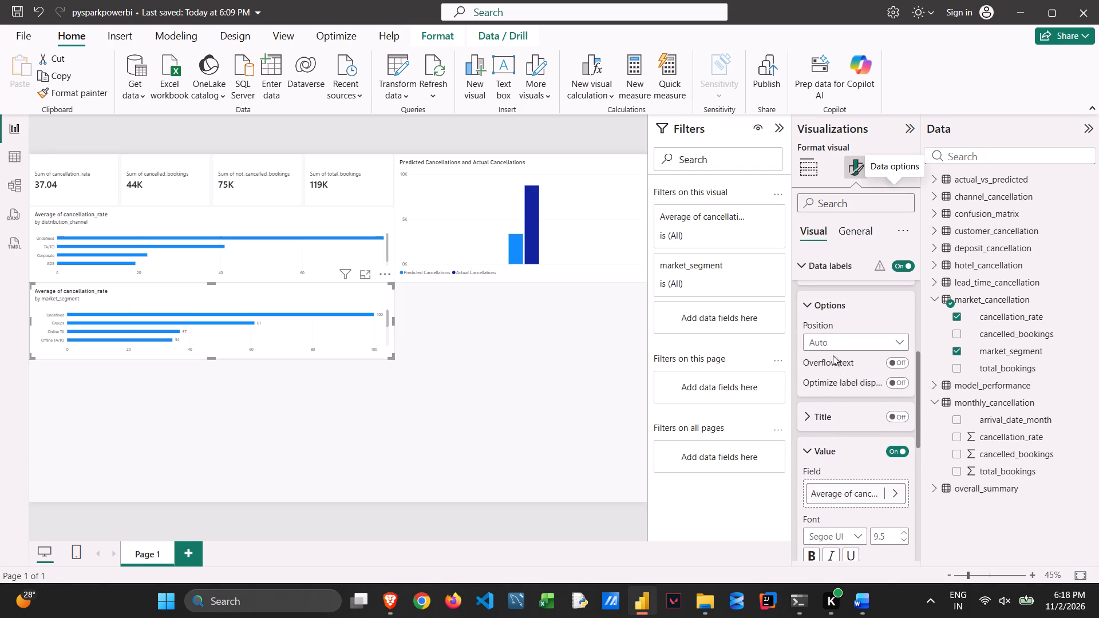
{"action": "scroll", "coordinate": [833, 355], "scroll_direction": "up", "scroll_amount": 1}
{"action": "scroll", "coordinate": [882, 468], "scroll_direction": "down", "scroll_amount": 1}
{"action": "left_click", "coordinate": [895, 447]}
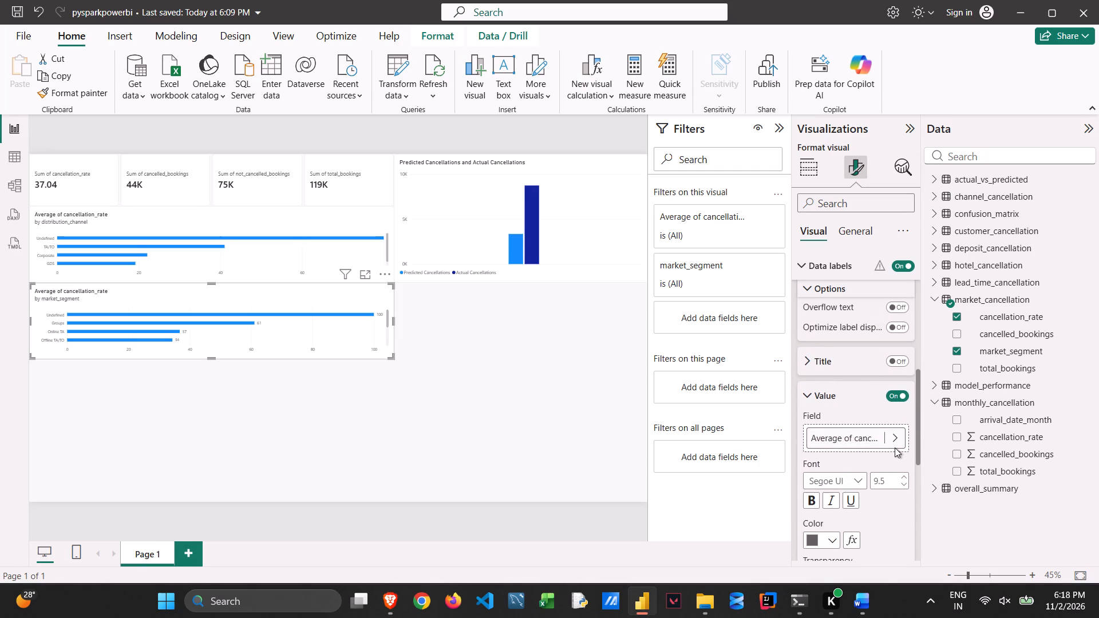
{"action": "left_click", "coordinate": [895, 442]}
{"action": "left_click", "coordinate": [968, 437]}
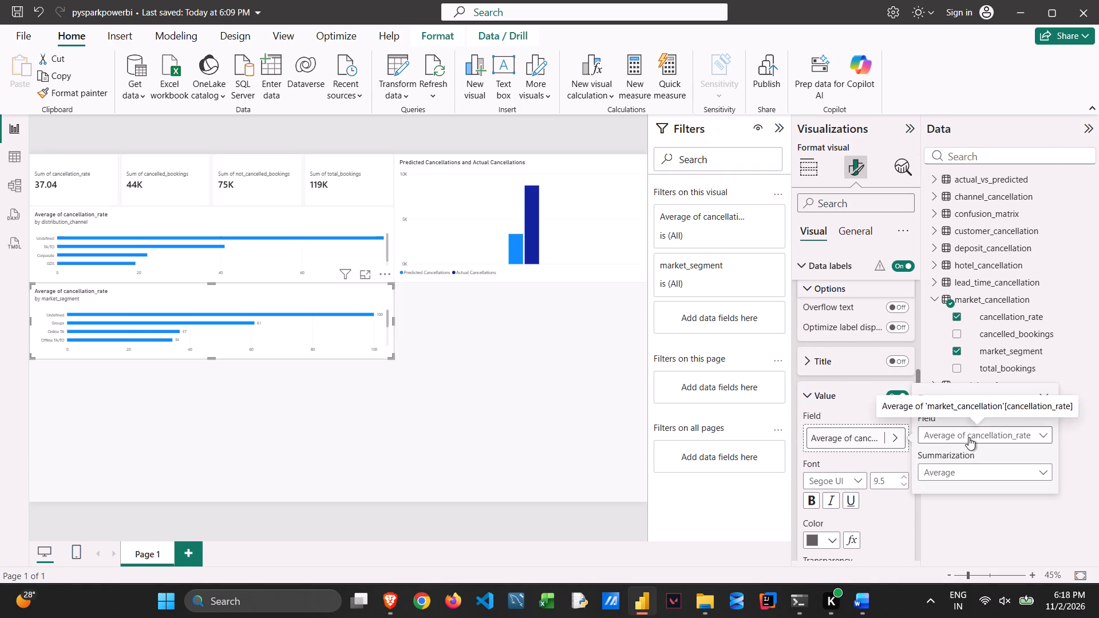
{"action": "left_click", "coordinate": [975, 473]}
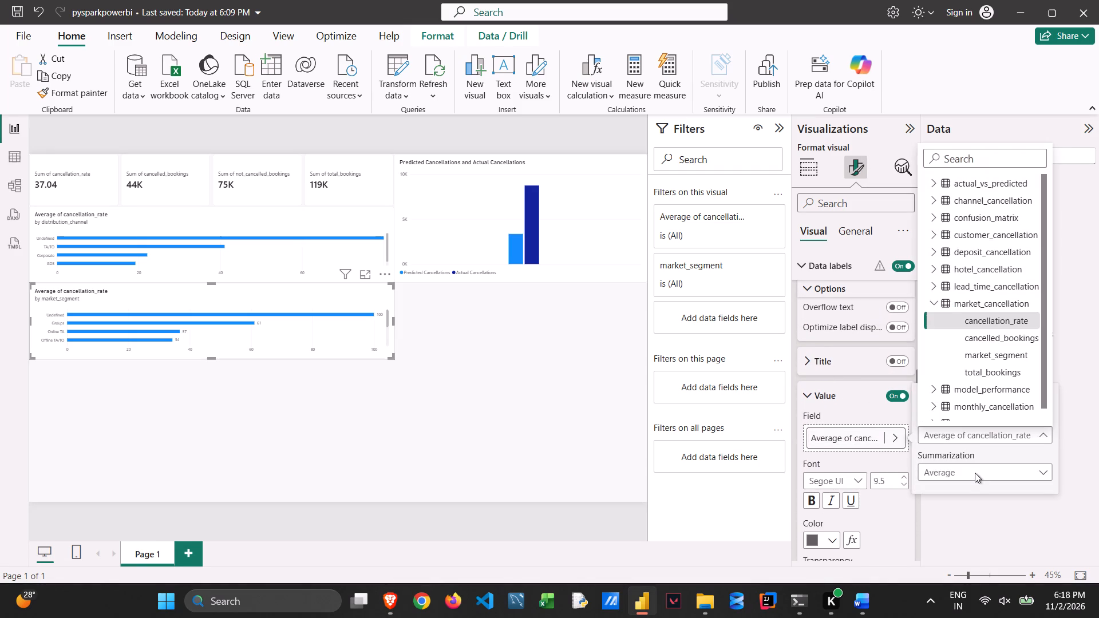
{"action": "left_click", "coordinate": [975, 473]}
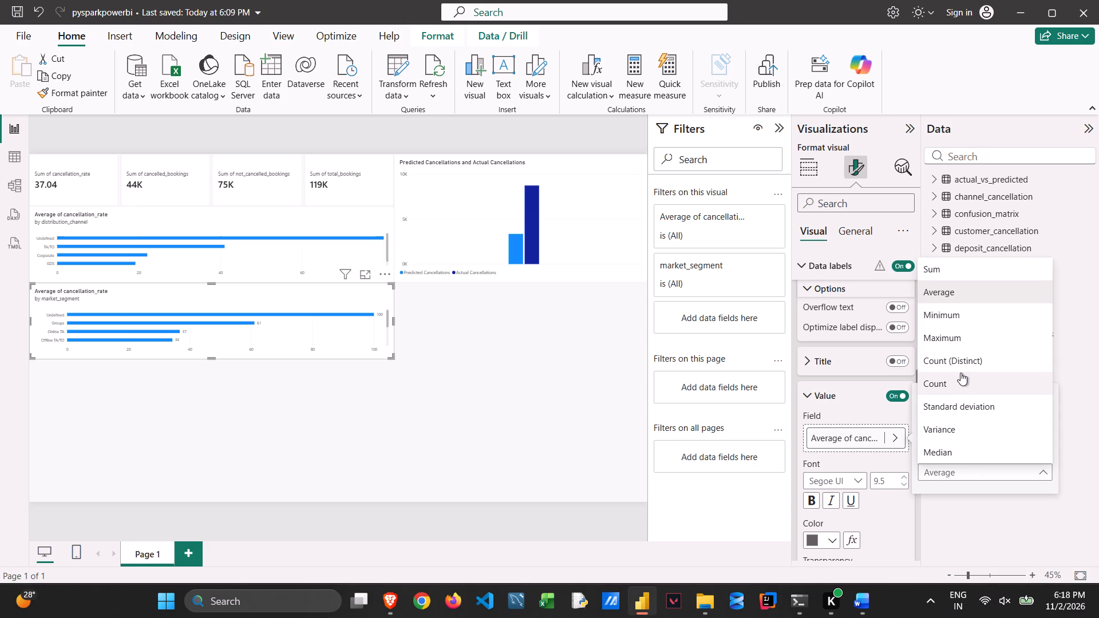
{"action": "scroll", "coordinate": [960, 373], "scroll_direction": "down", "scroll_amount": 4}
{"action": "scroll", "coordinate": [960, 373], "scroll_direction": "up", "scroll_amount": 3}
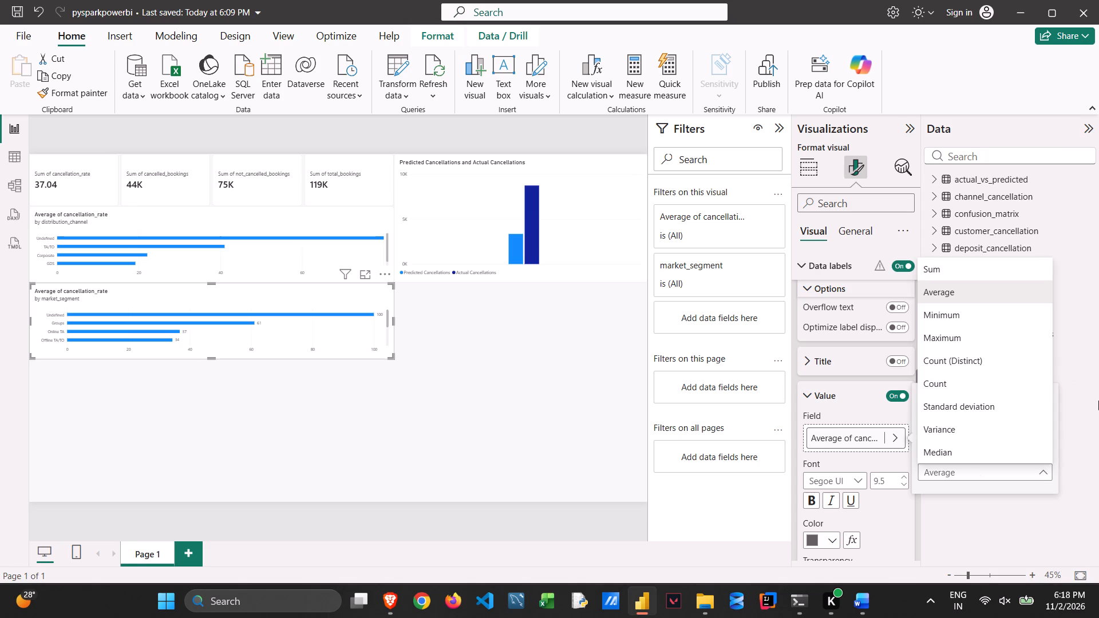
{"action": "left_click", "coordinate": [1098, 401]}
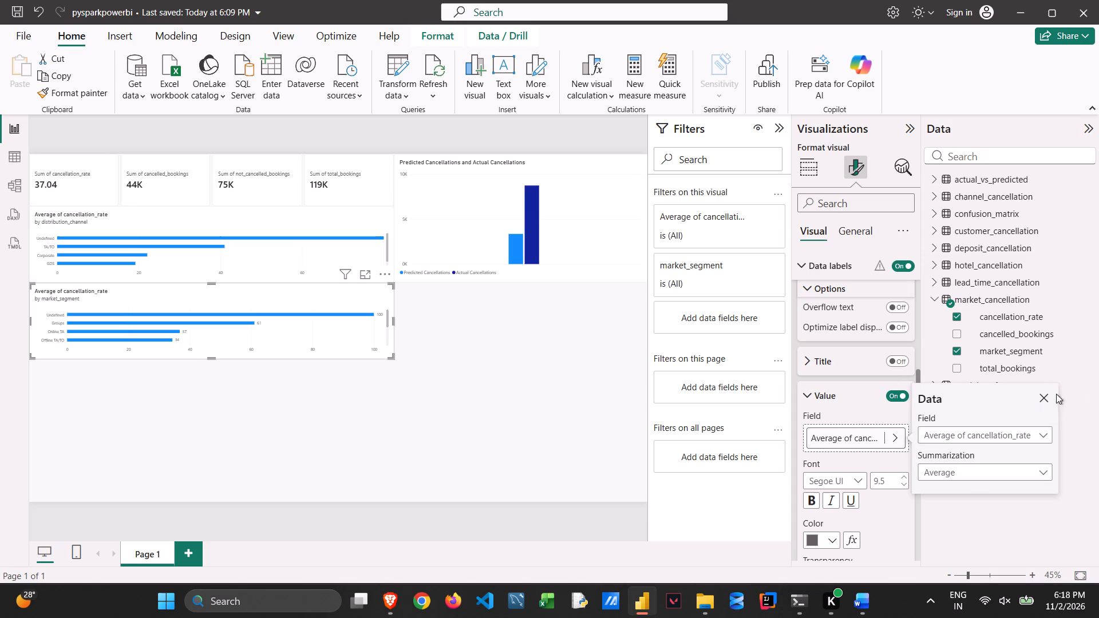
{"action": "left_click", "coordinate": [1047, 399]}
Examine the series and position options of the market segment chart's data labels.
{"action": "scroll", "coordinate": [853, 309], "scroll_direction": "up", "scroll_amount": 2}
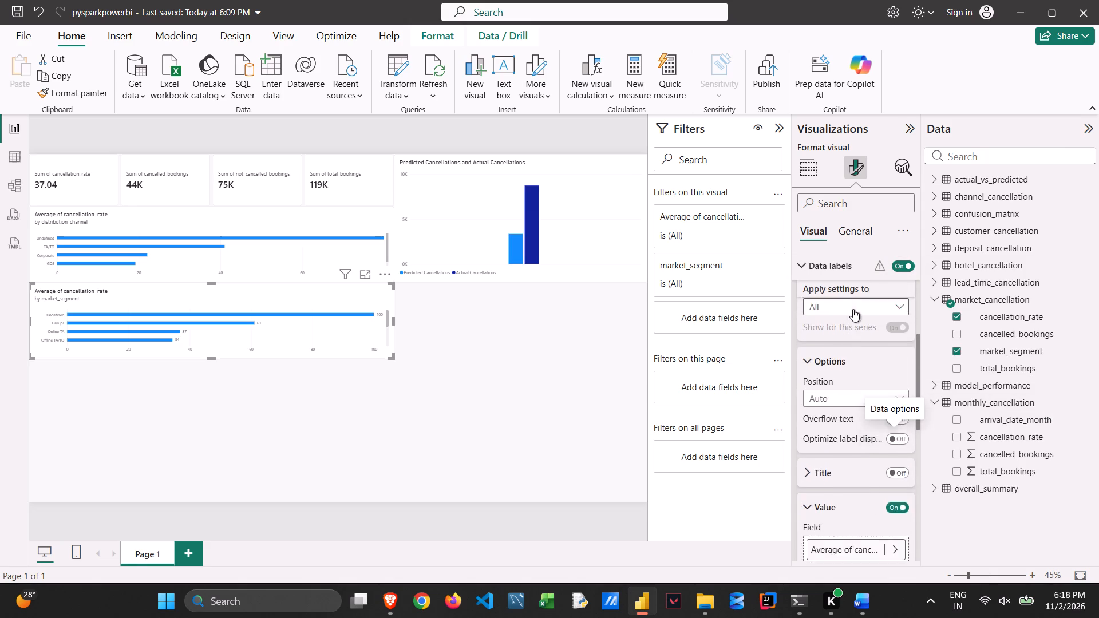
{"action": "scroll", "coordinate": [853, 309], "scroll_direction": "up", "scroll_amount": 2}
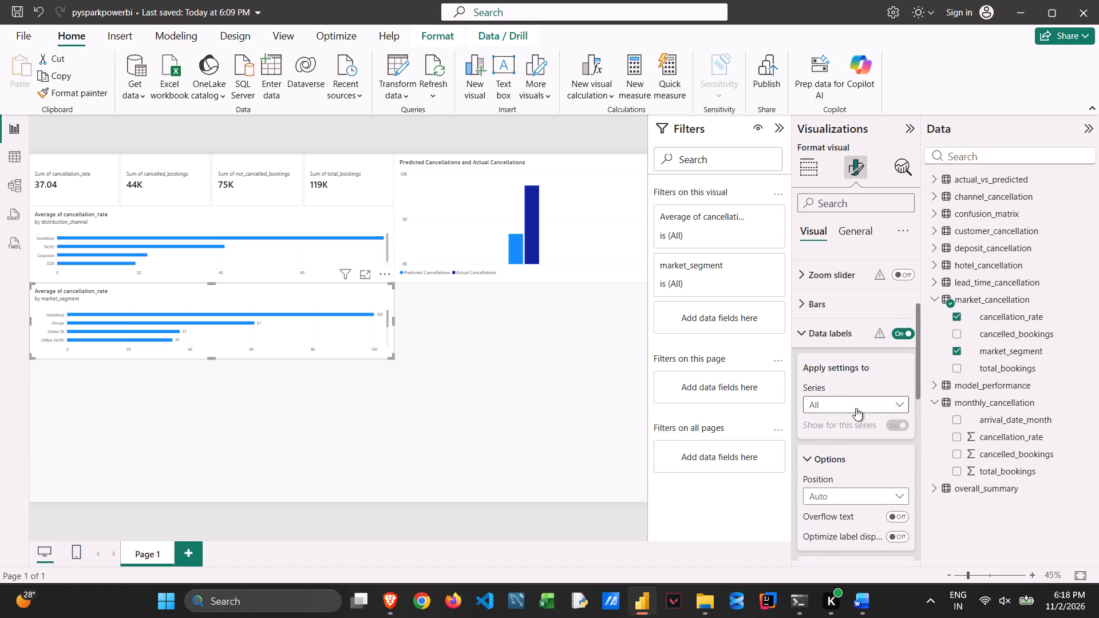
{"action": "left_click", "coordinate": [856, 408]}
{"action": "left_click", "coordinate": [856, 408]}
{"action": "left_click", "coordinate": [861, 504]}
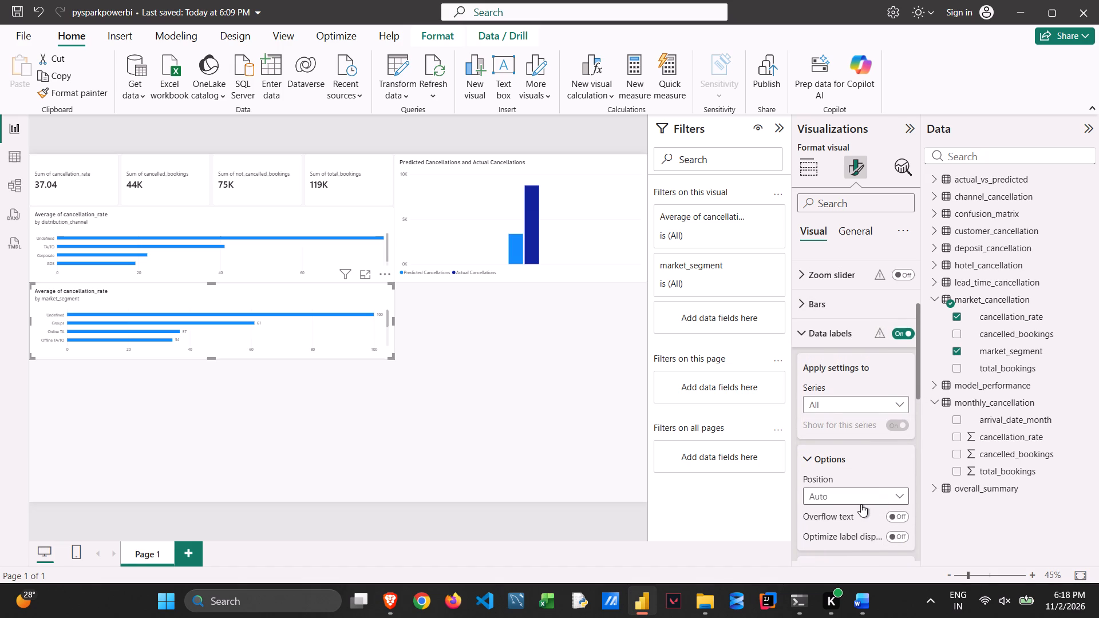
{"action": "left_click", "coordinate": [861, 504]}
{"action": "scroll", "coordinate": [861, 504], "scroll_direction": "up", "scroll_amount": 1}
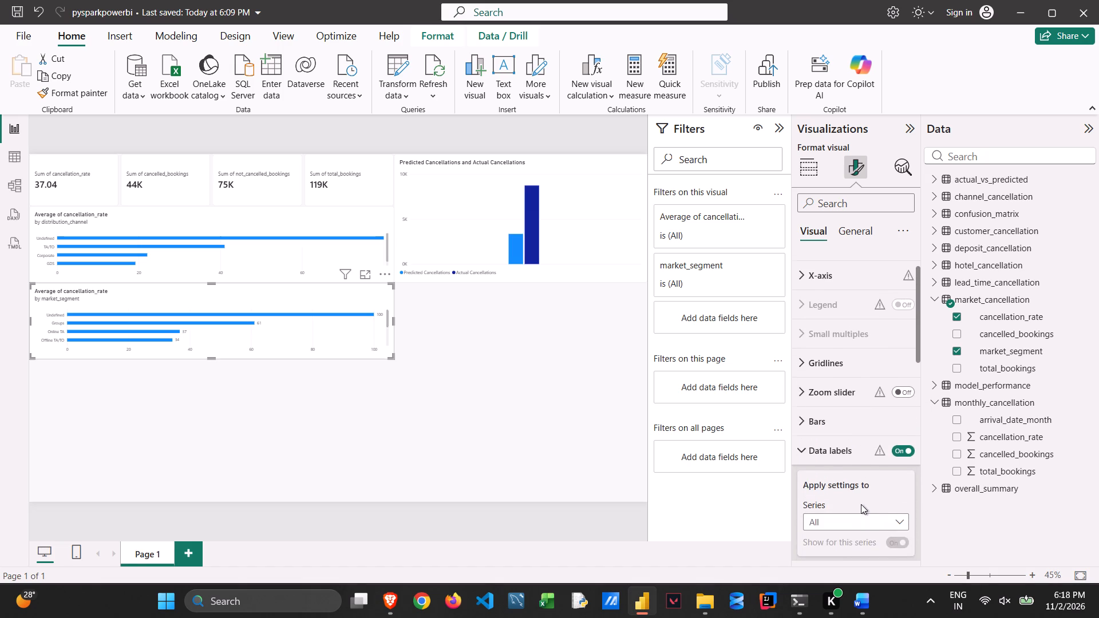
{"action": "scroll", "coordinate": [861, 504], "scroll_direction": "up", "scroll_amount": 4}
{"action": "scroll", "coordinate": [861, 504], "scroll_direction": "down", "scroll_amount": 6}
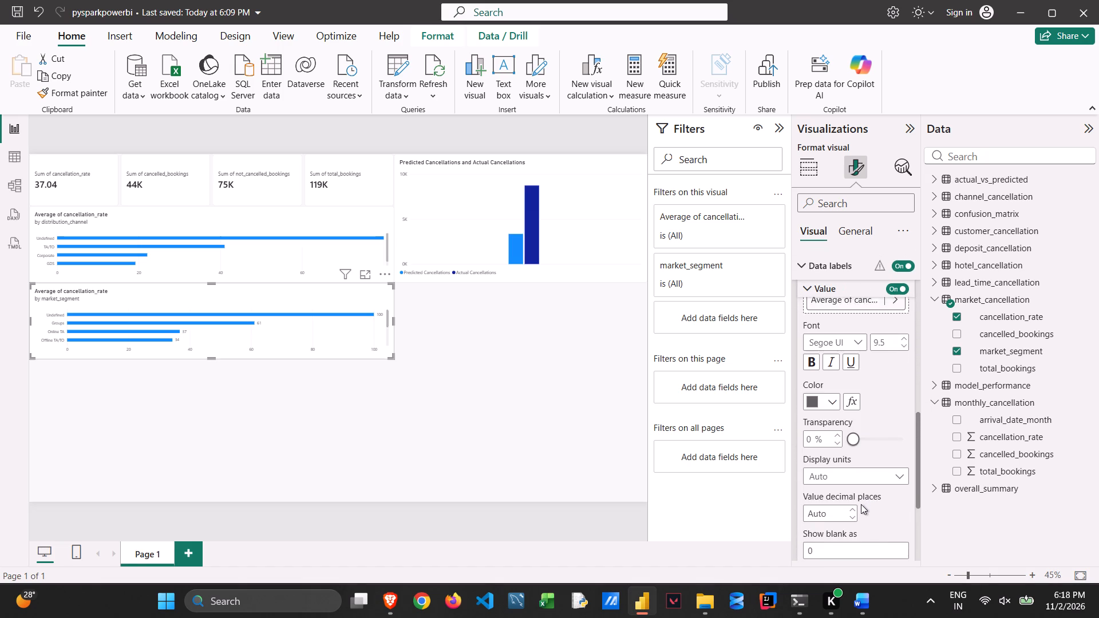
{"action": "scroll", "coordinate": [861, 504], "scroll_direction": "right", "scroll_amount": 1}
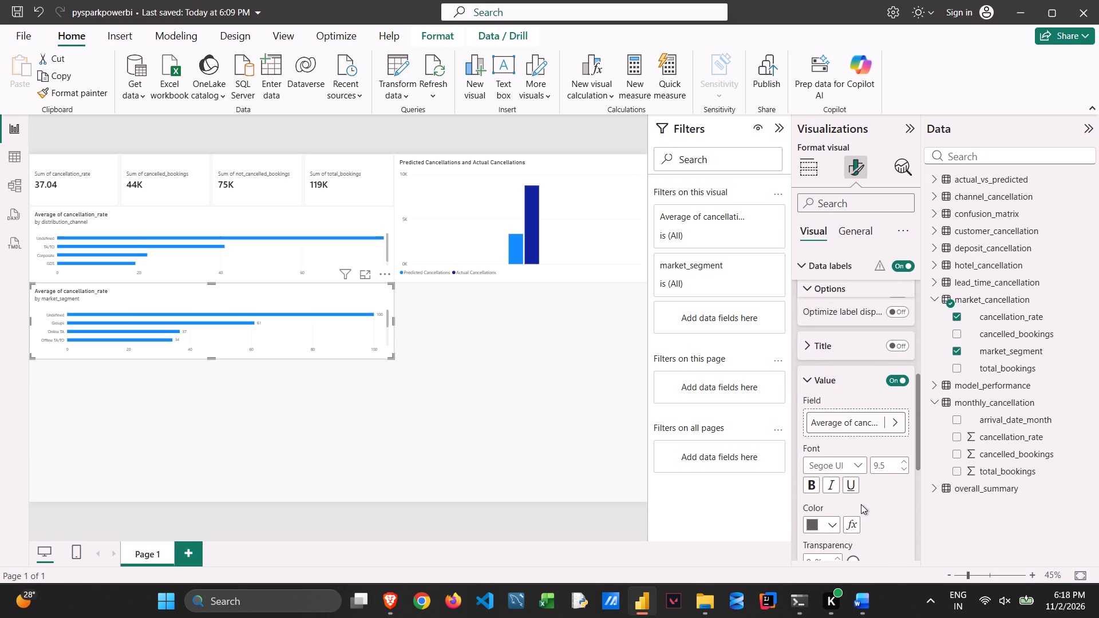
Examine the data label value's field, font, and remaining display settings on the market segment chart.
{"action": "left_click", "coordinate": [864, 423]}
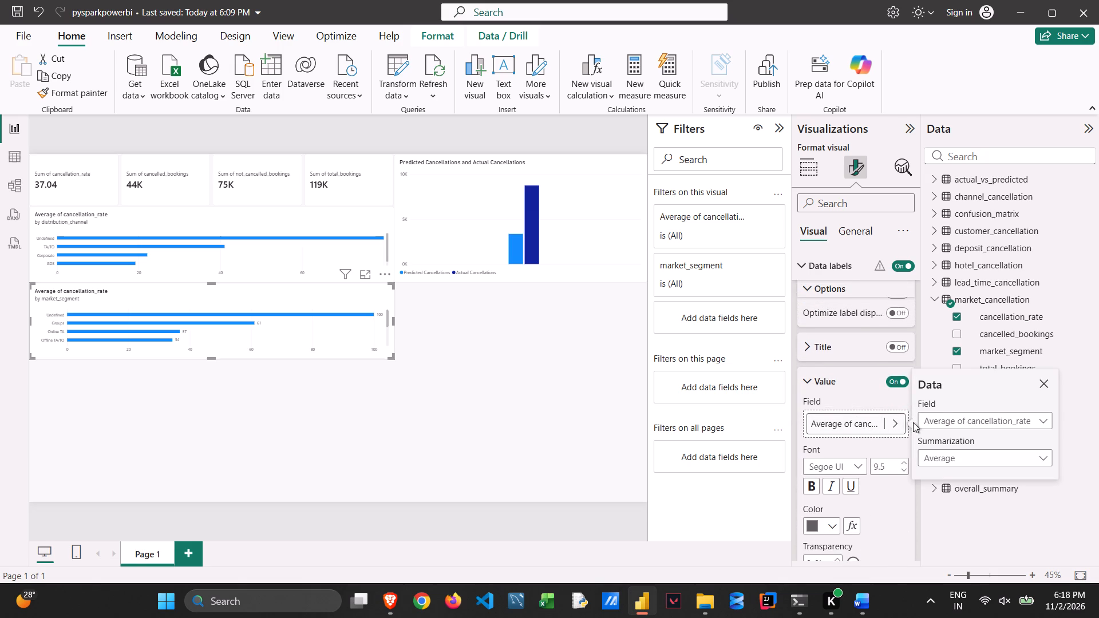
{"action": "left_click", "coordinate": [950, 417]}
{"action": "left_click", "coordinate": [950, 417]}
{"action": "left_click", "coordinate": [968, 550]}
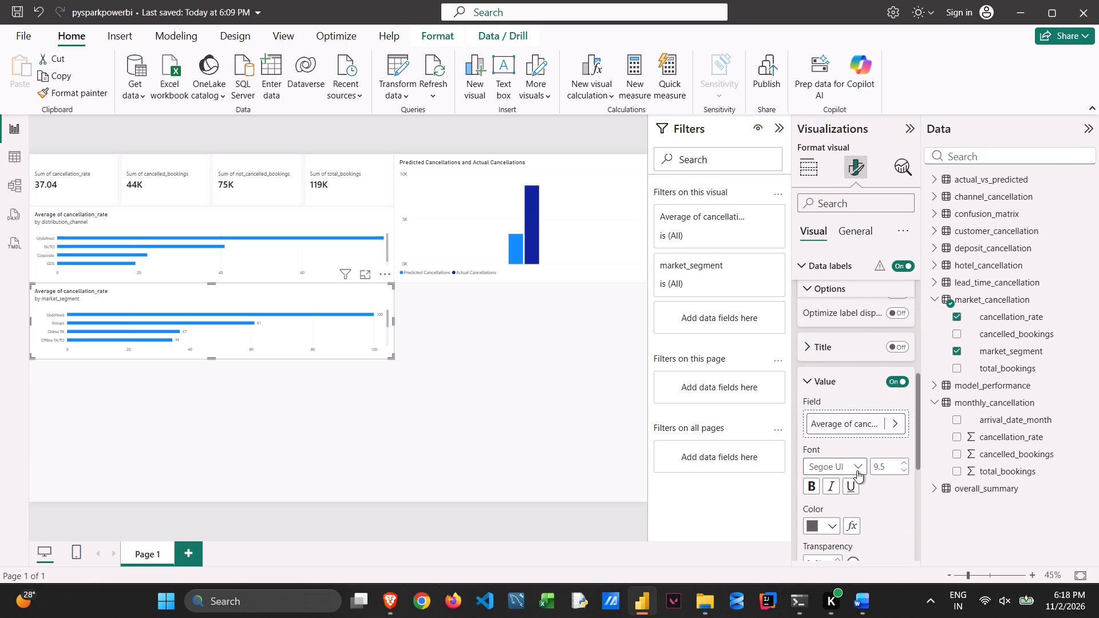
{"action": "left_click", "coordinate": [857, 470]}
{"action": "left_click", "coordinate": [857, 470]}
{"action": "scroll", "coordinate": [857, 470], "scroll_direction": "down", "scroll_amount": 4}
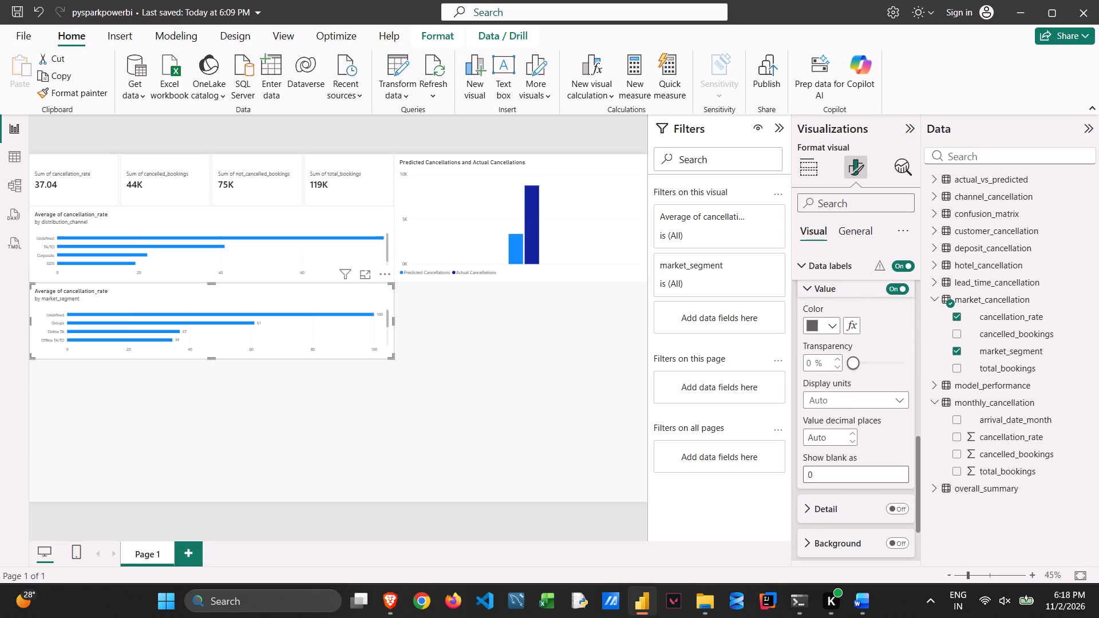
{"action": "scroll", "coordinate": [847, 474], "scroll_direction": "down", "scroll_amount": 2}
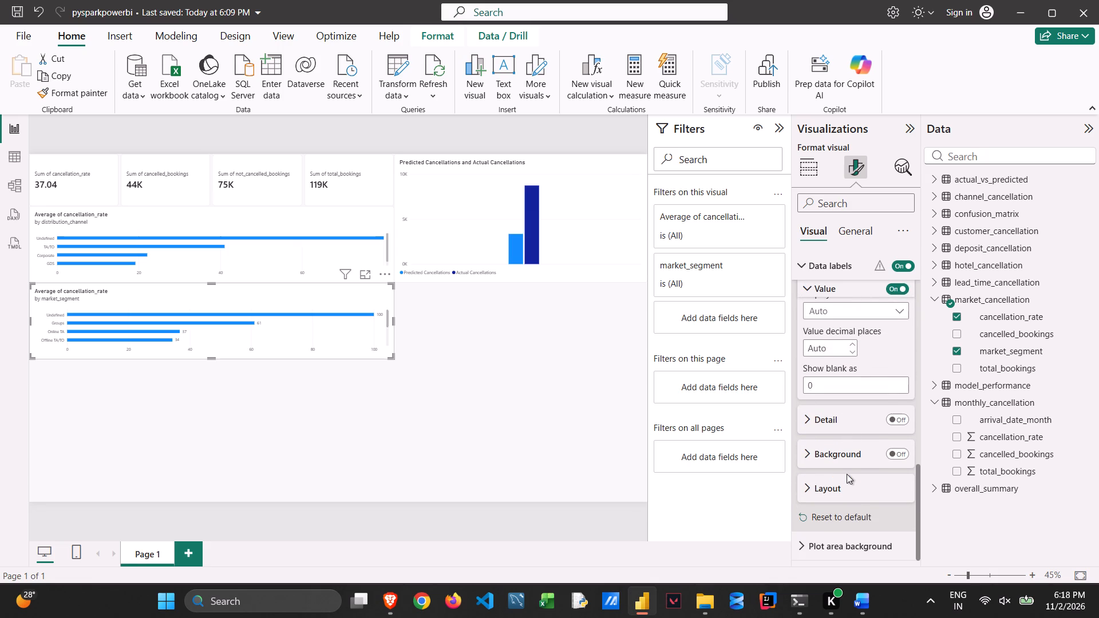
{"action": "scroll", "coordinate": [847, 474], "scroll_direction": "down", "scroll_amount": 2}
{"action": "scroll", "coordinate": [847, 474], "scroll_direction": "up", "scroll_amount": 4}
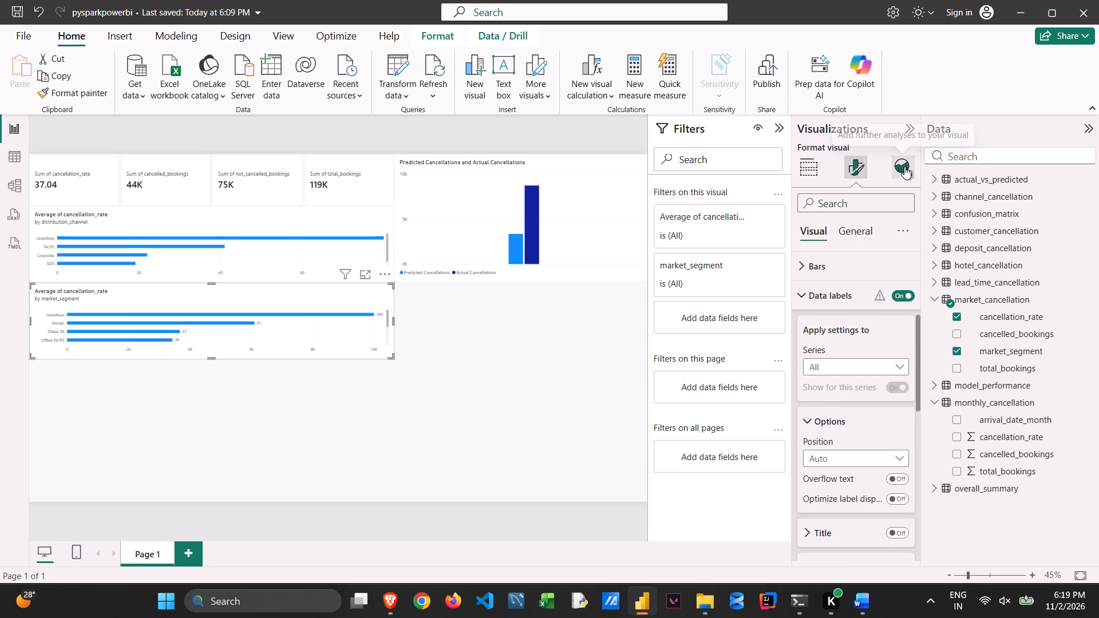
Examine the market segment chart's analytics and general properties, including its size and position.
{"action": "left_click", "coordinate": [904, 167]}
{"action": "left_click", "coordinate": [860, 166]}
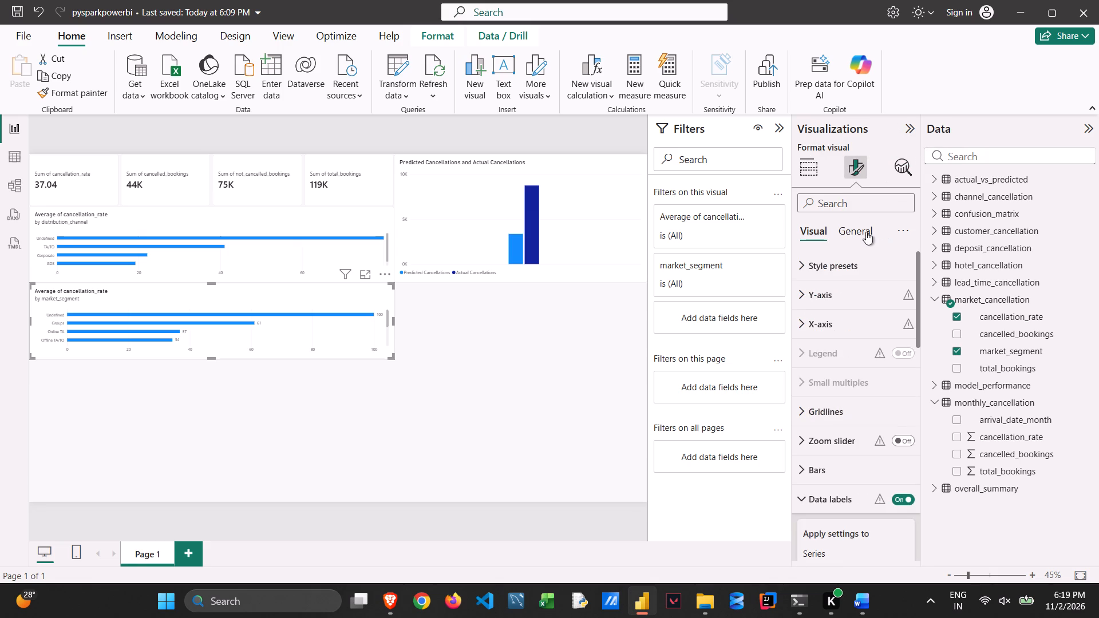
{"action": "left_click", "coordinate": [856, 237]}
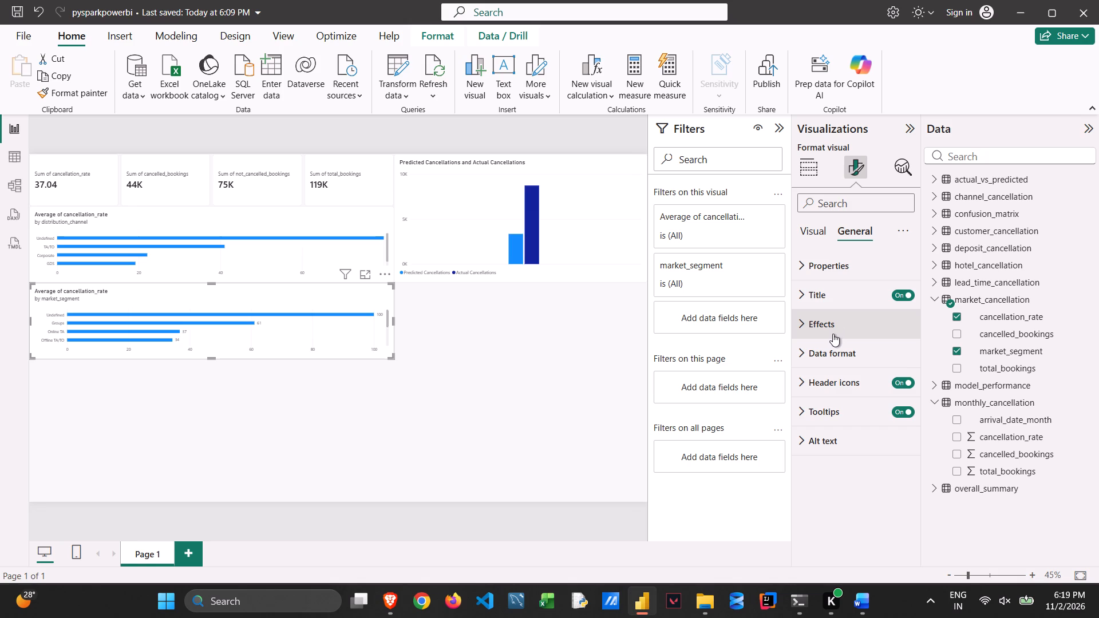
{"action": "left_click", "coordinate": [824, 268]}
{"action": "scroll", "coordinate": [848, 358], "scroll_direction": "down", "scroll_amount": 1}
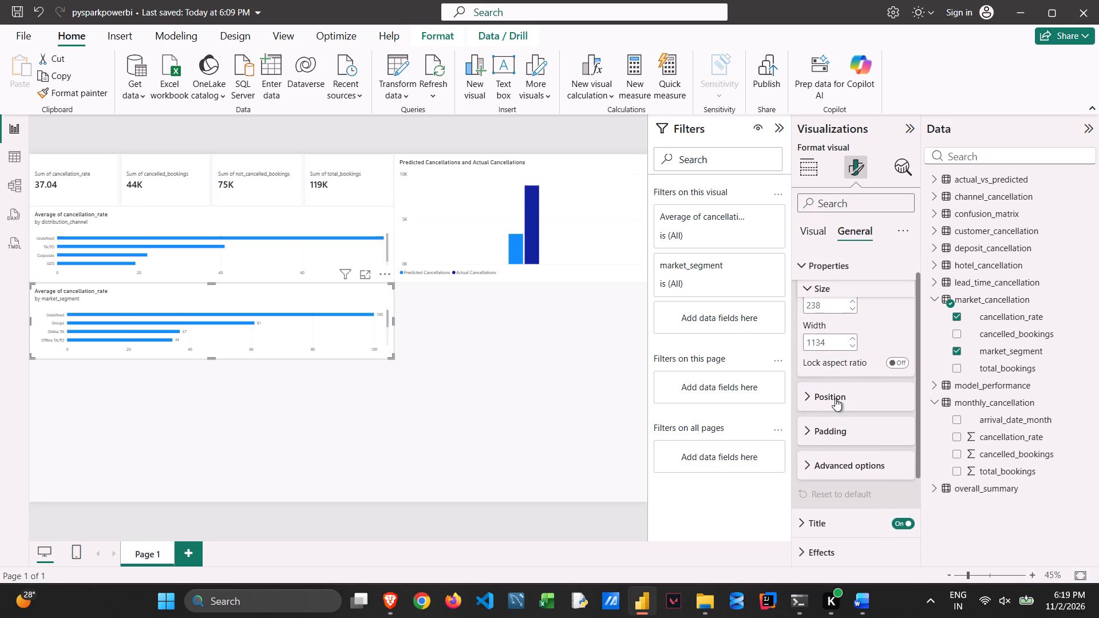
{"action": "left_click", "coordinate": [835, 398]}
{"action": "scroll", "coordinate": [839, 427], "scroll_direction": "down", "scroll_amount": 2}
{"action": "left_click_drag", "start_coordinate": [824, 357], "coordinate": [828, 351]}
{"action": "left_click", "coordinate": [828, 351]}
{"action": "left_click", "coordinate": [830, 349]}
Set the market segment chart's right padding to 15 px.
{"action": "left_click", "coordinate": [839, 341]}
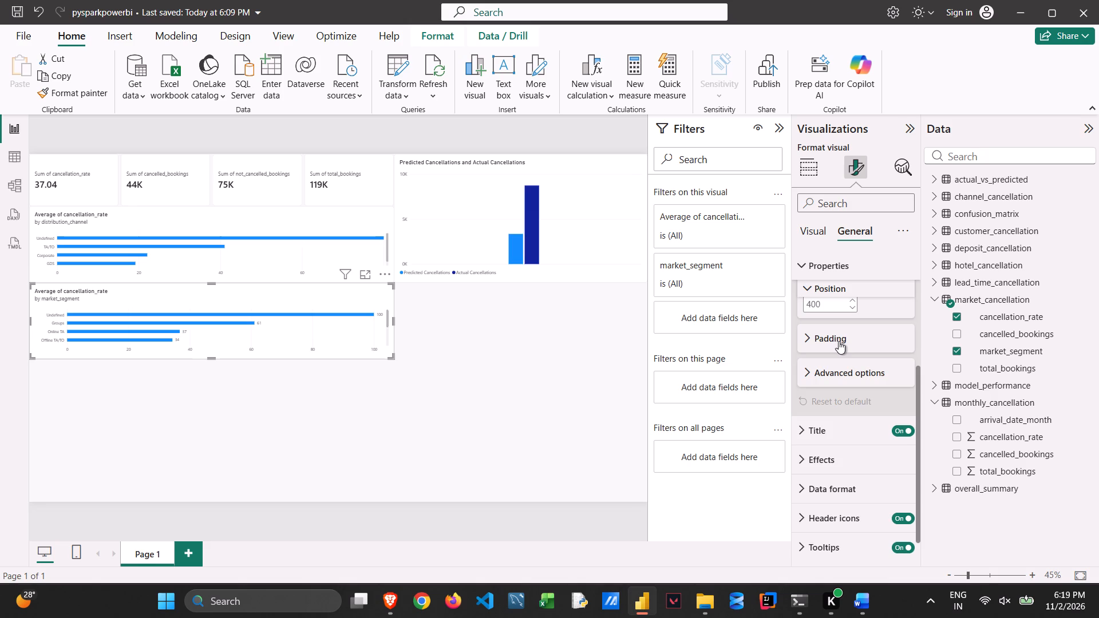
{"action": "scroll", "coordinate": [839, 341], "scroll_direction": "down", "scroll_amount": 1}
{"action": "left_click", "coordinate": [864, 344]}
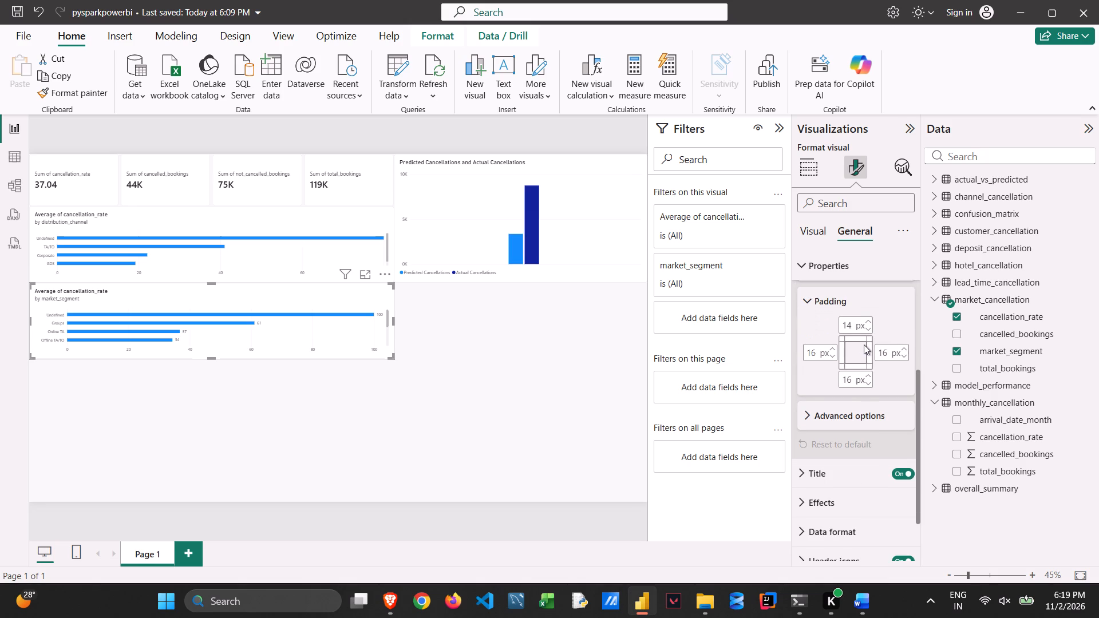
{"action": "left_click_drag", "start_coordinate": [902, 362], "coordinate": [903, 352]}
{"action": "left_click", "coordinate": [903, 352]}
Examine the market segment chart's advanced options, including Maintain layer order, and its effects settings.
{"action": "left_click", "coordinate": [852, 412]}
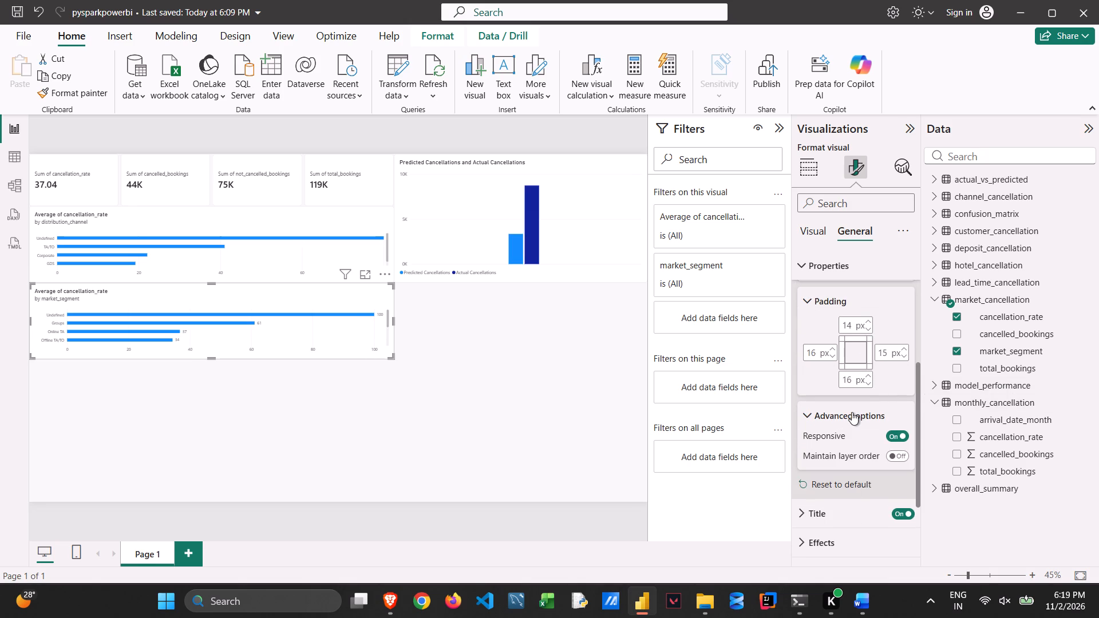
{"action": "scroll", "coordinate": [852, 412], "scroll_direction": "down", "scroll_amount": 1}
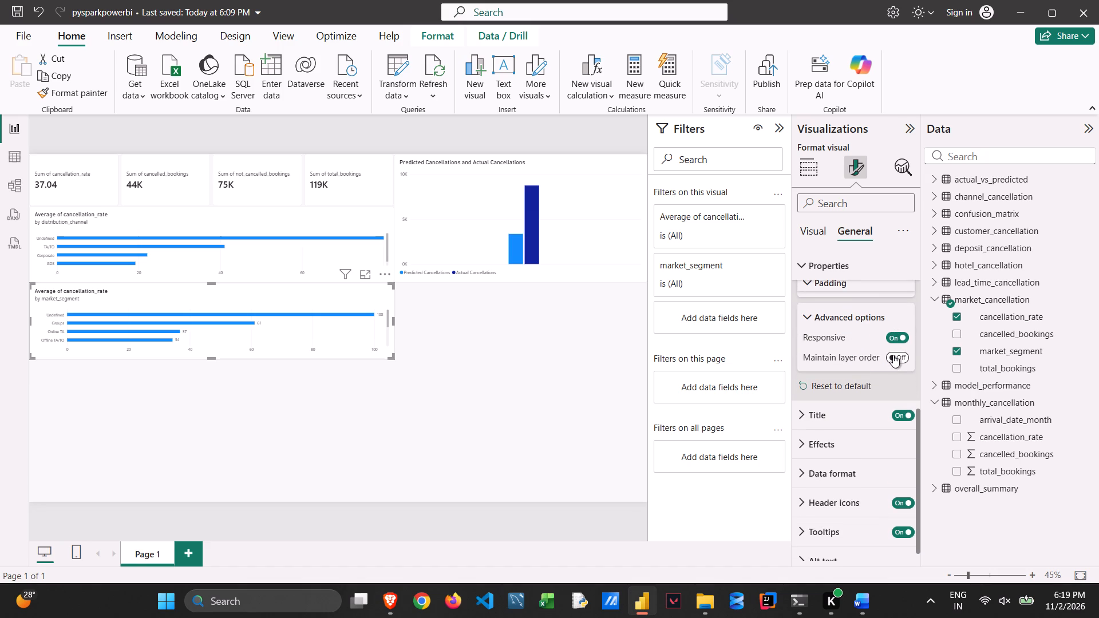
{"action": "left_click", "coordinate": [893, 355]}
{"action": "left_click", "coordinate": [893, 355]}
{"action": "scroll", "coordinate": [893, 355], "scroll_direction": "down", "scroll_amount": 1}
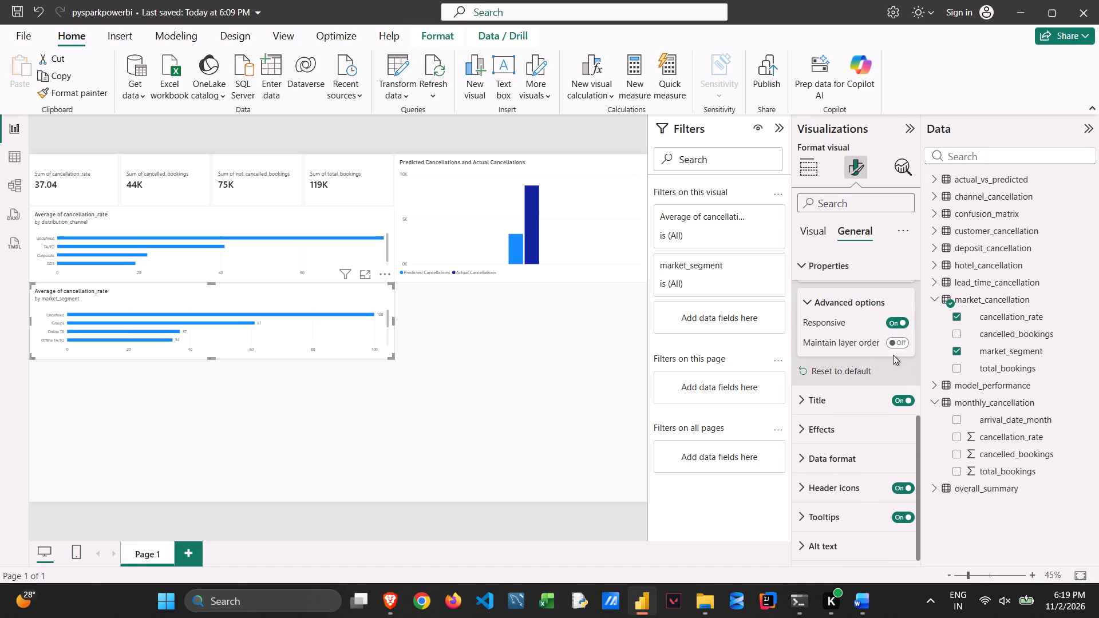
{"action": "left_click", "coordinate": [835, 443]}
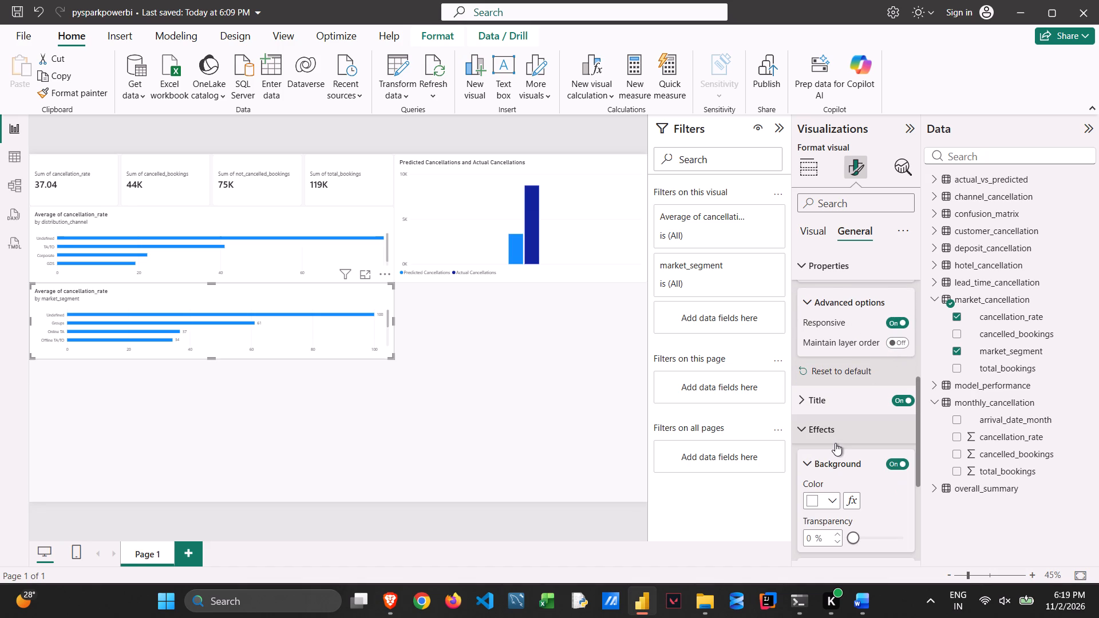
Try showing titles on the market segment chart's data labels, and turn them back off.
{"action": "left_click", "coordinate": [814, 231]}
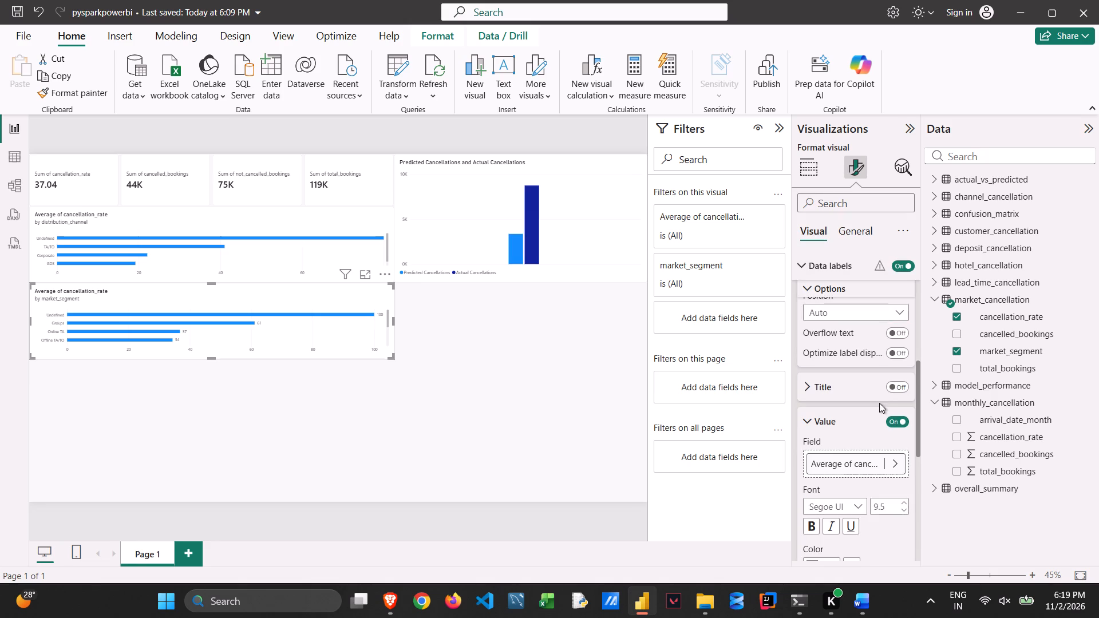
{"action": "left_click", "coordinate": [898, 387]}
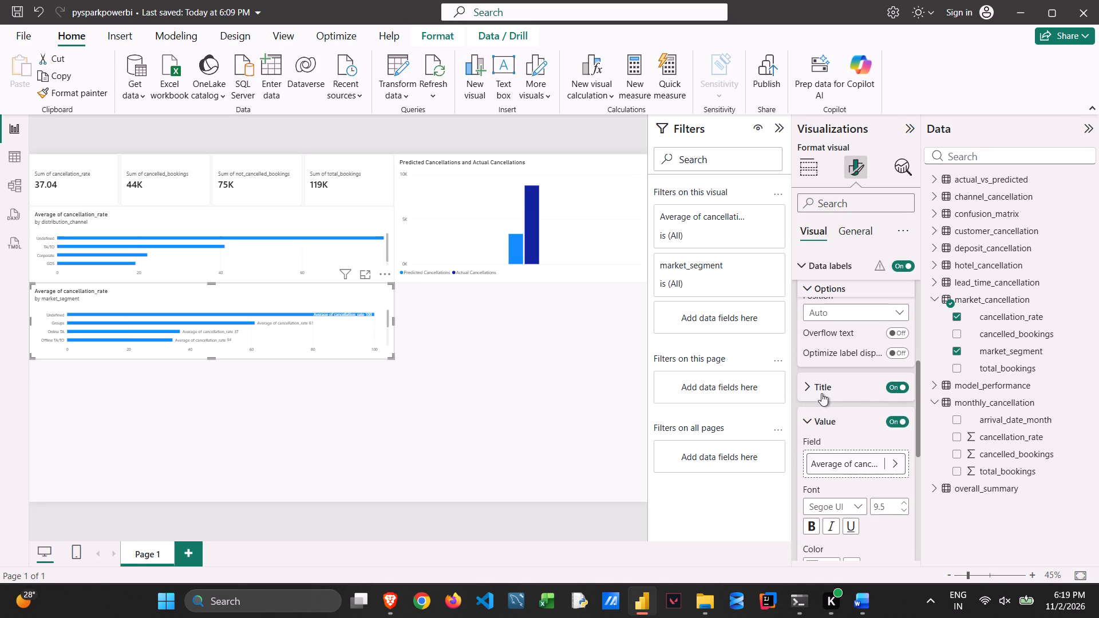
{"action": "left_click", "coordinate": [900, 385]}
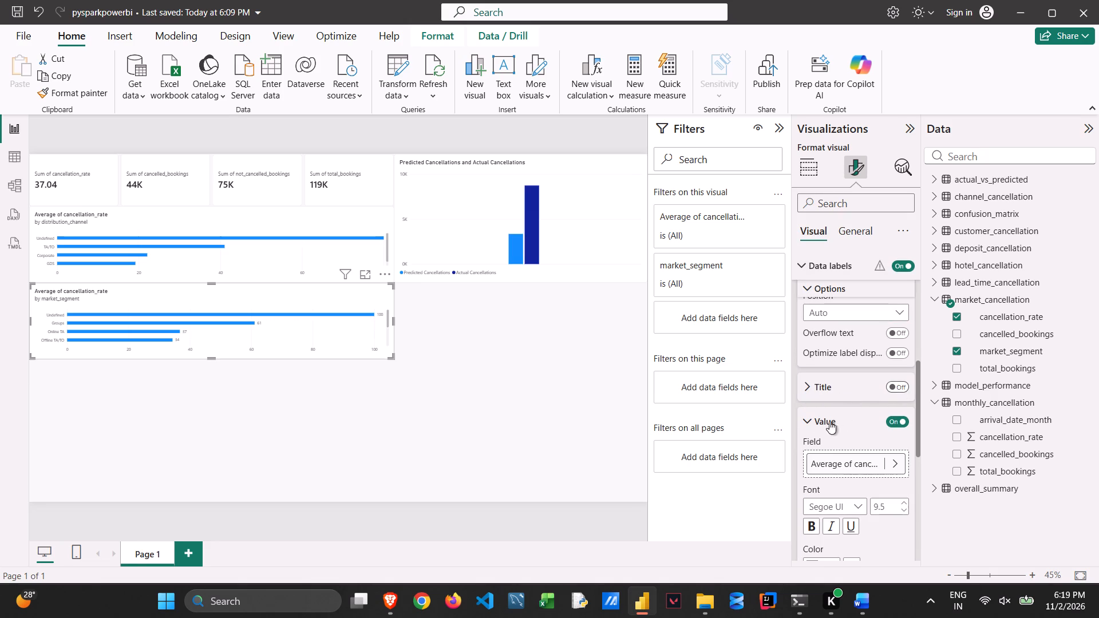
{"action": "left_click", "coordinate": [819, 421]}
{"action": "scroll", "coordinate": [819, 421], "scroll_direction": "down", "scroll_amount": 2}
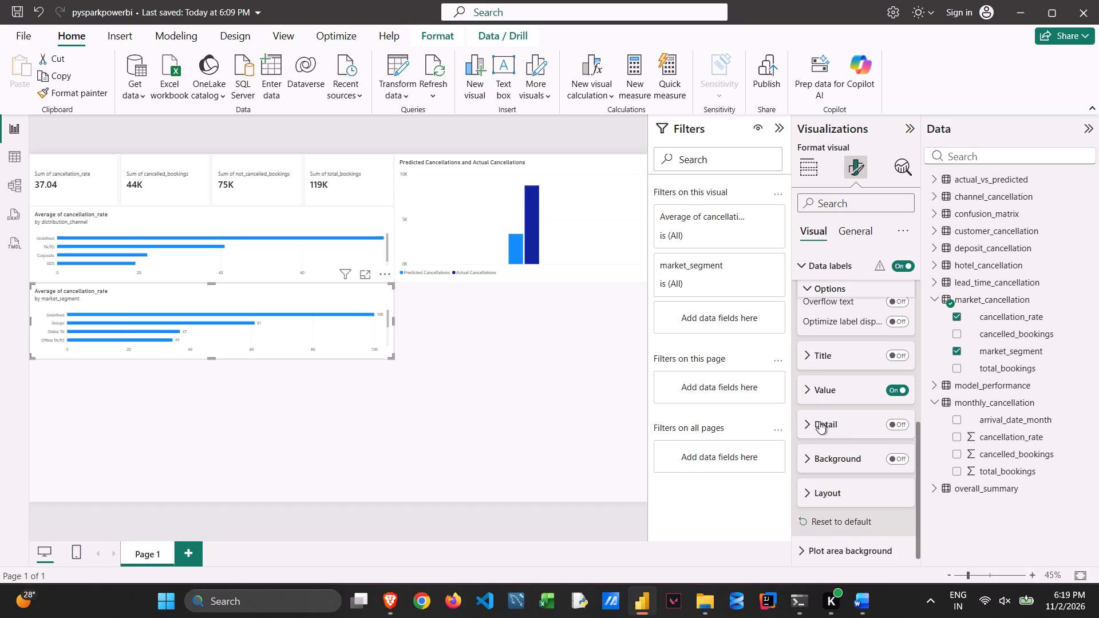
{"action": "left_click", "coordinate": [819, 421]}
{"action": "left_click", "coordinate": [819, 421]}
{"action": "left_click", "coordinate": [813, 387]}
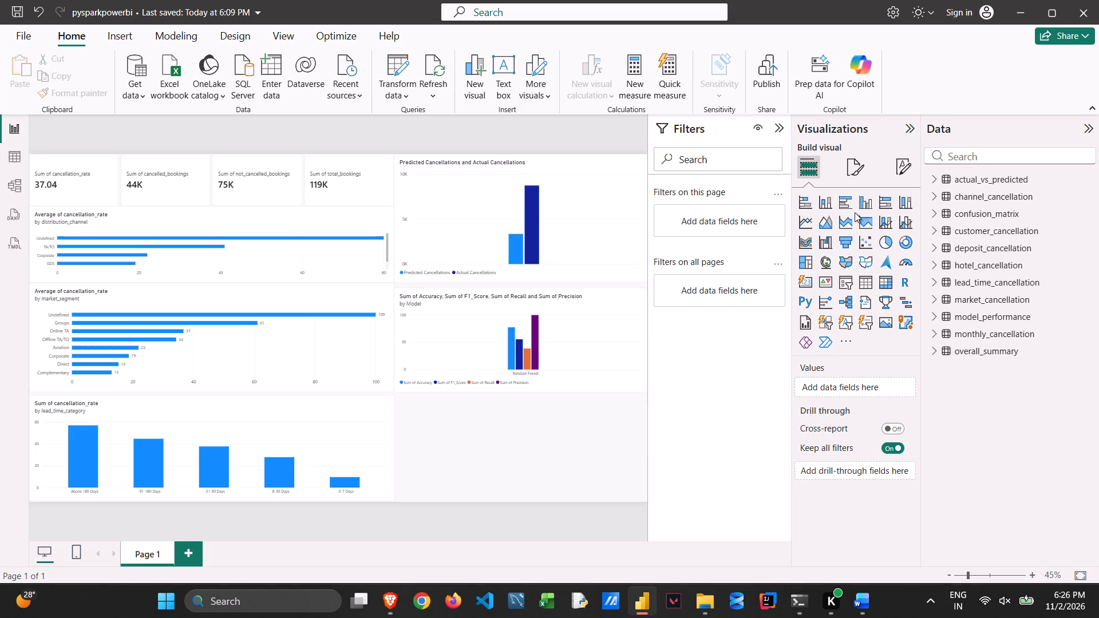
{"action": "left_click", "coordinate": [863, 206]}
Following ChatGPT's field list, assign hotel to the new chart's X-axis and cancellation_rate to its Y-axis, both from hotel_cancellation.
{"action": "key", "text": "alt+Tab"}
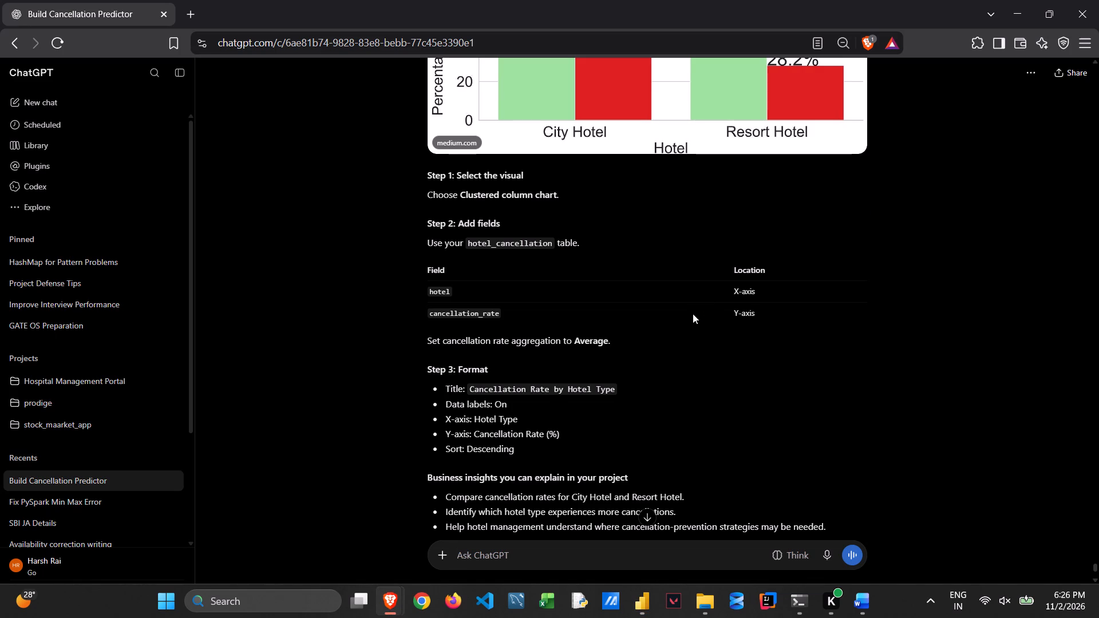
{"action": "key", "text": "alt+Tab"}
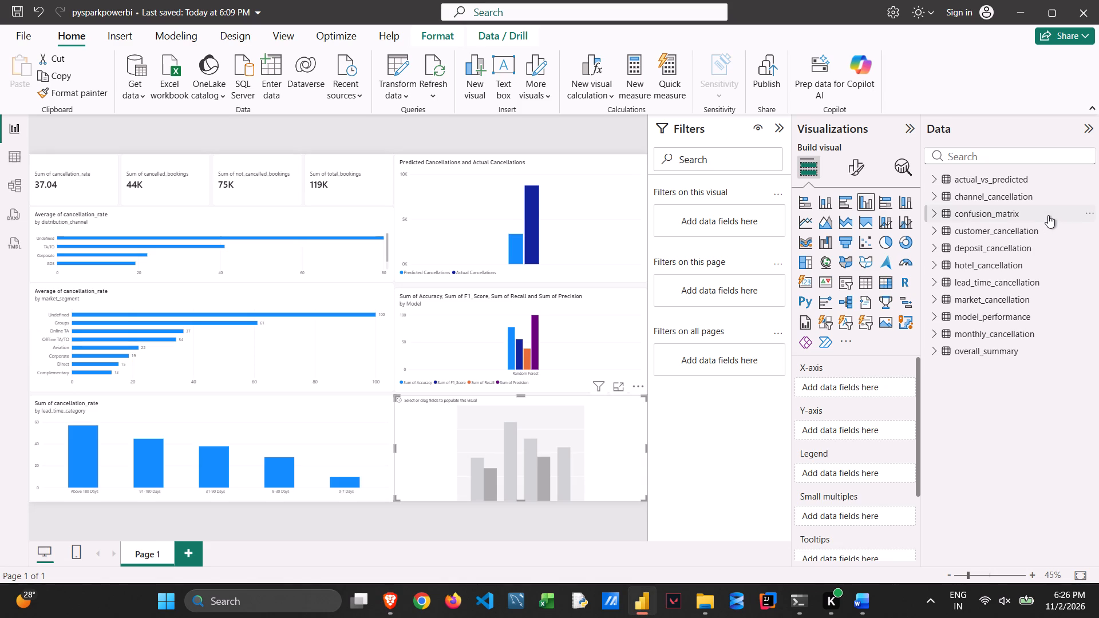
{"action": "left_click", "coordinate": [934, 266]}
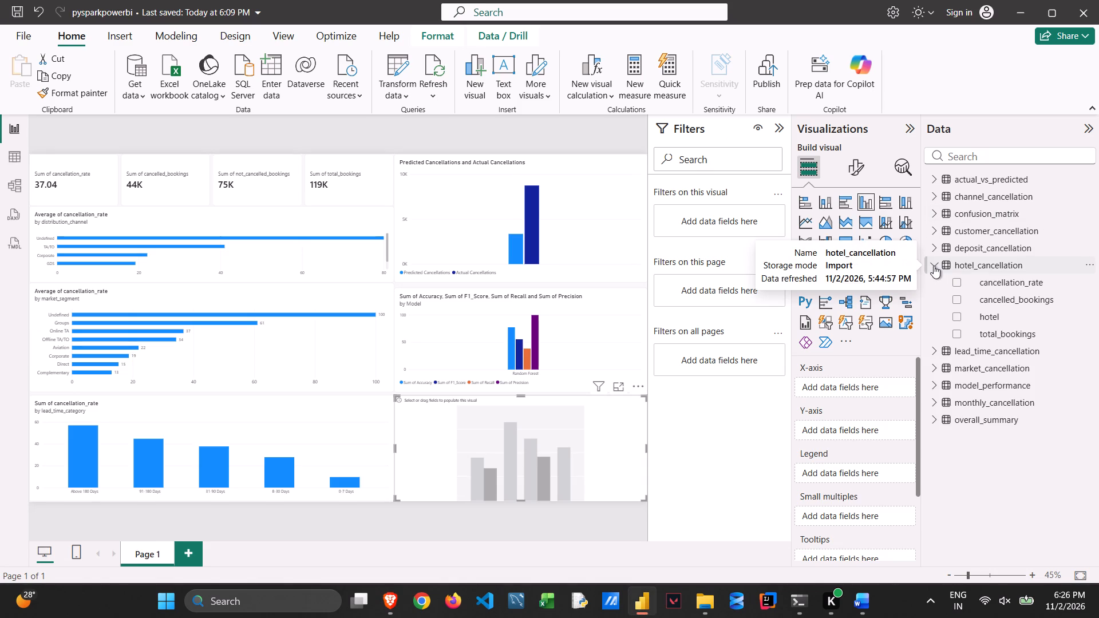
{"action": "key", "text": "alt+Tab"}
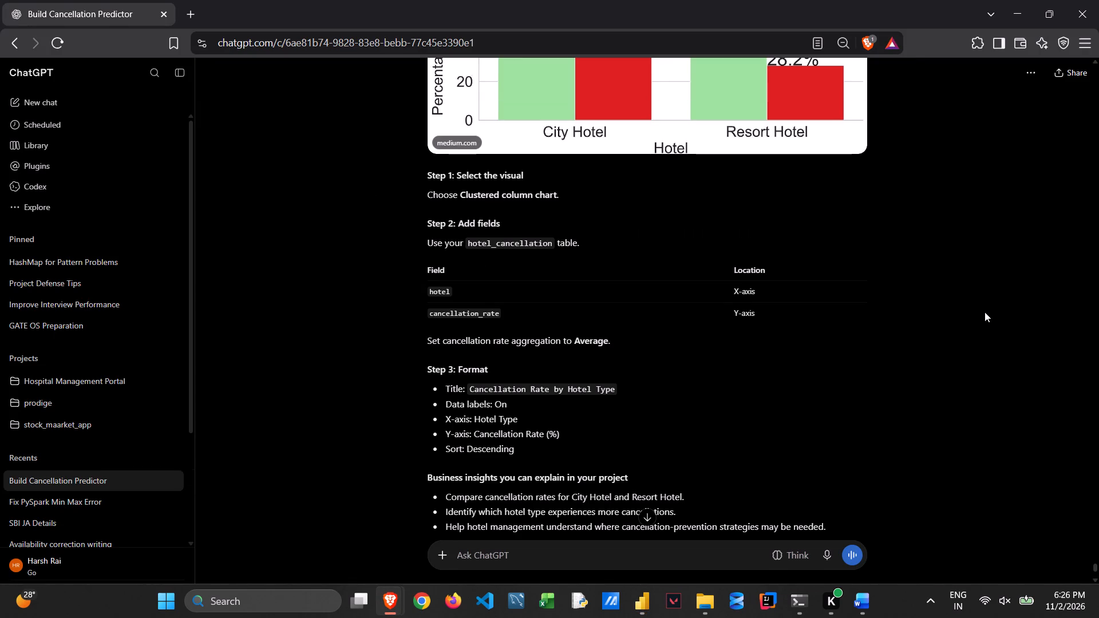
{"action": "key", "text": "alt+Tab"}
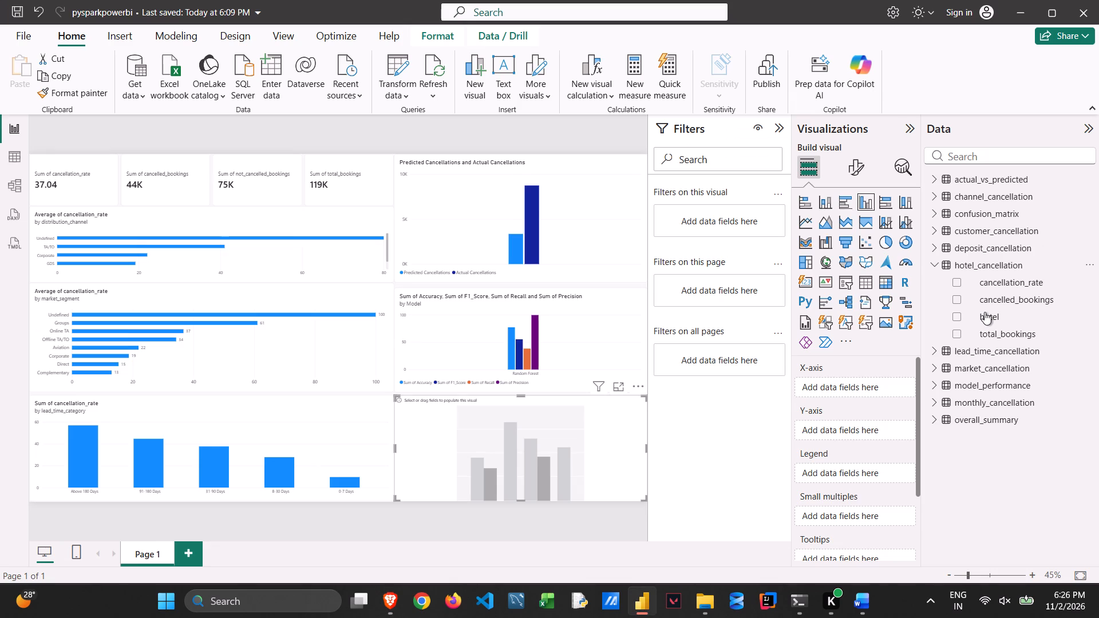
{"action": "key", "text": "alt+Tab"}
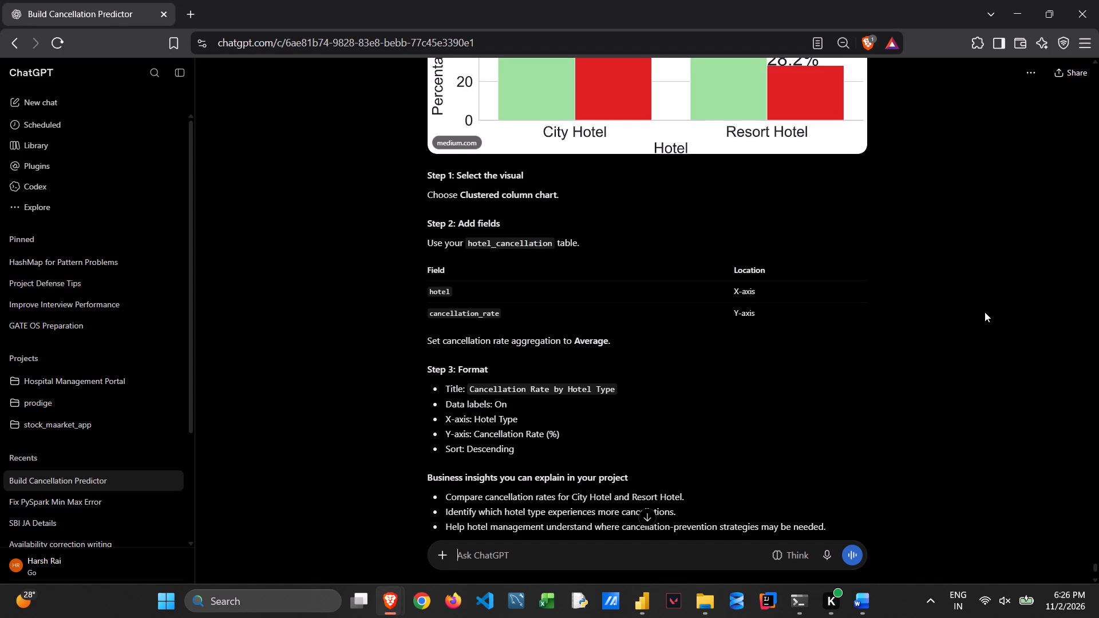
{"action": "key", "text": "alt+Tab"}
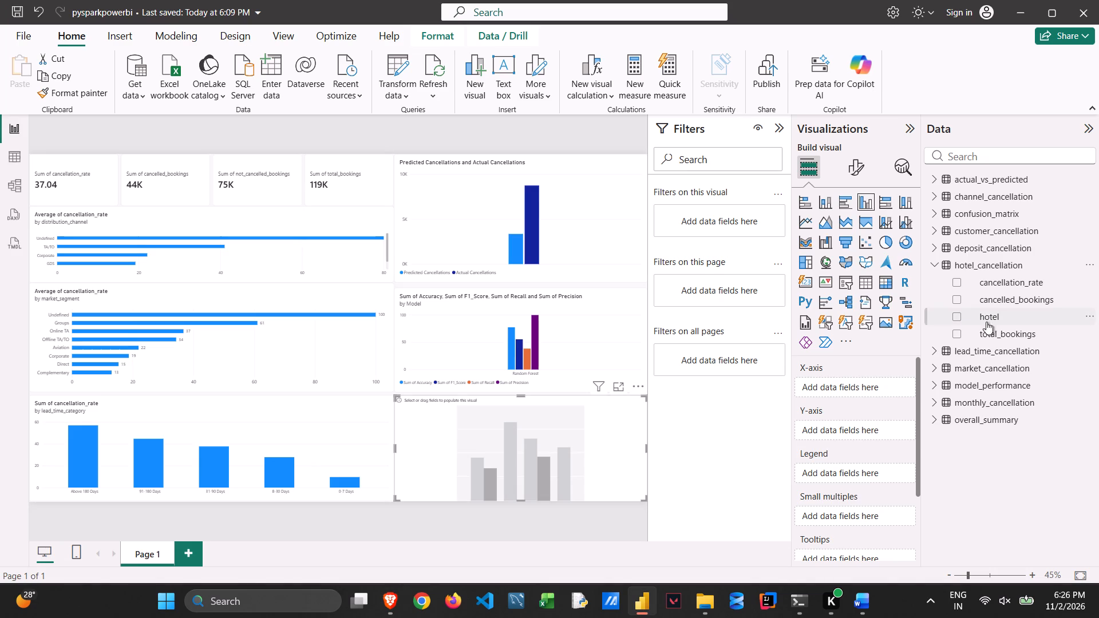
{"action": "left_click_drag", "start_coordinate": [993, 319], "coordinate": [859, 391]}
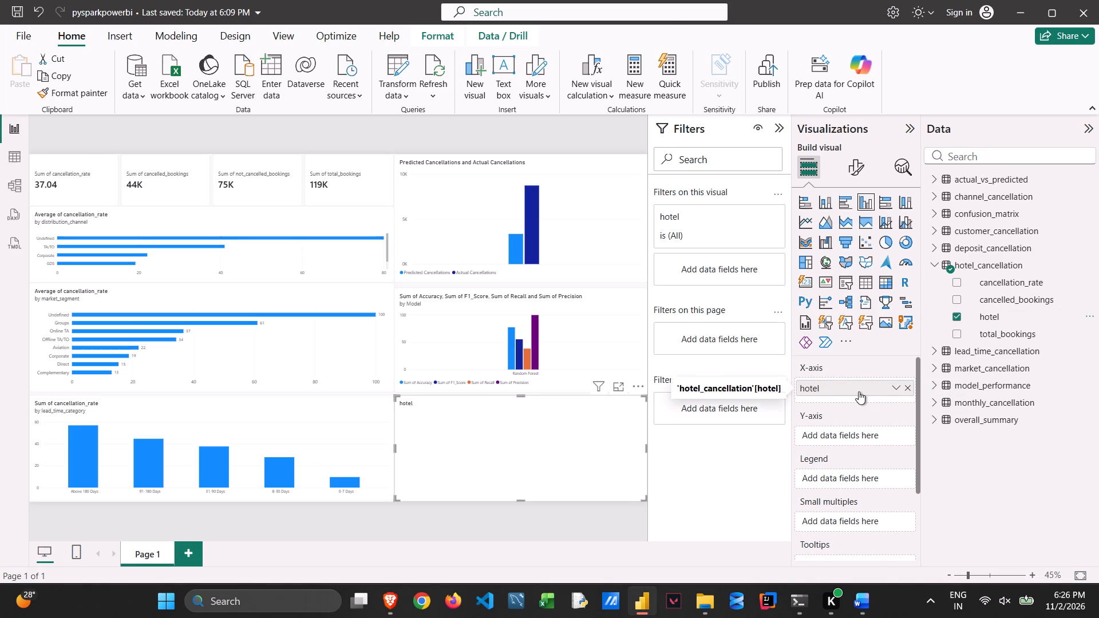
{"action": "key", "text": "alt+Tab"}
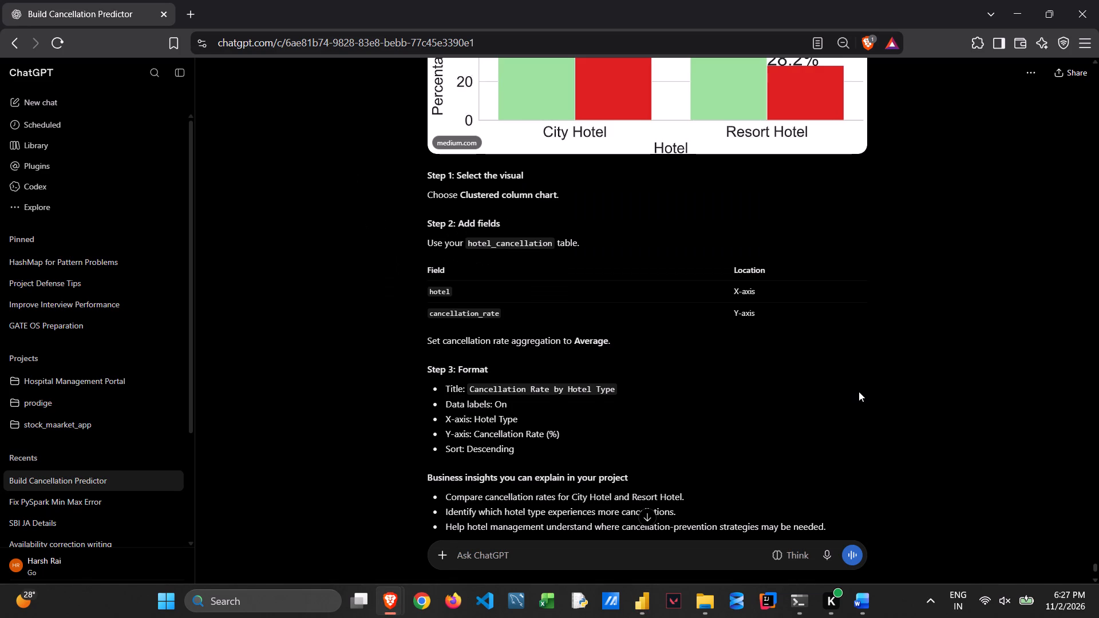
{"action": "key", "text": "alt+Tab"}
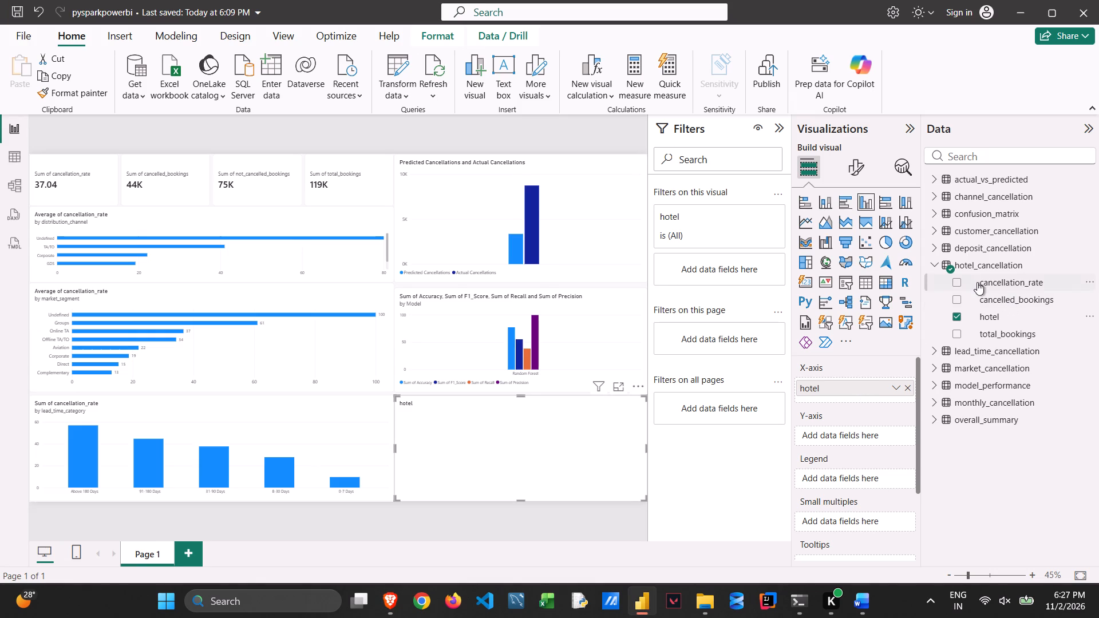
{"action": "left_click_drag", "start_coordinate": [973, 283], "coordinate": [818, 435]}
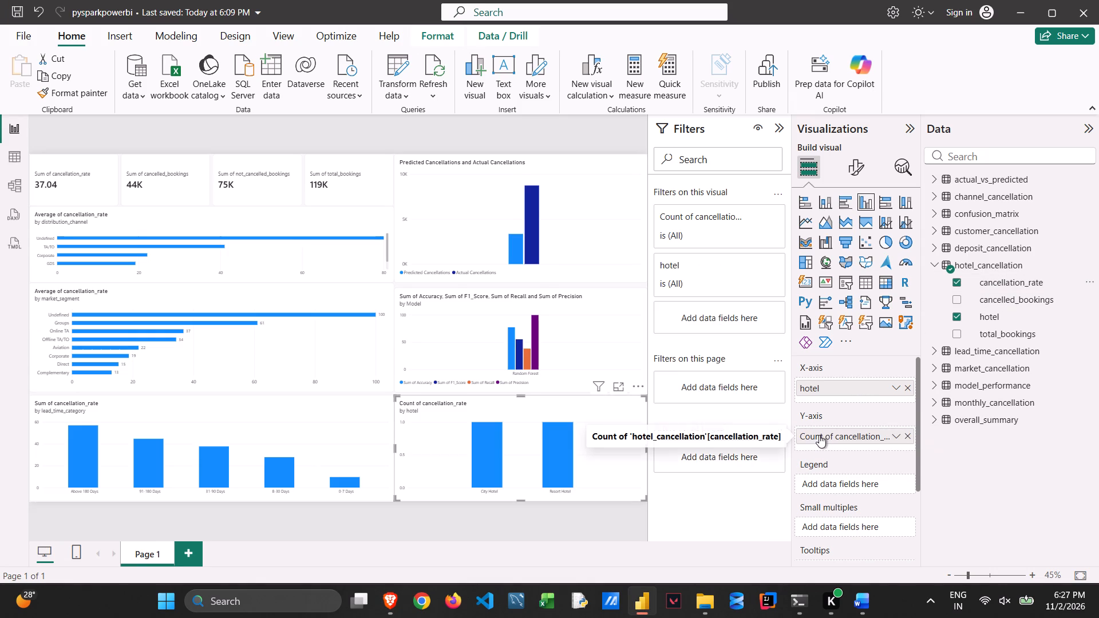
{"action": "key", "text": "alt+Tab"}
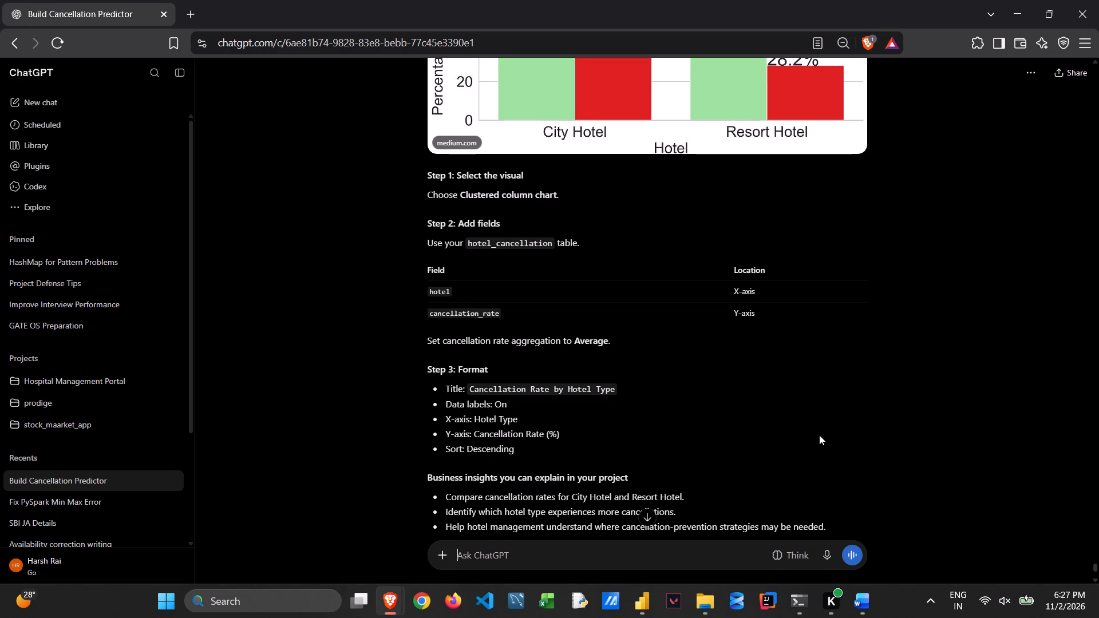
{"action": "key", "text": "alt+Tab"}
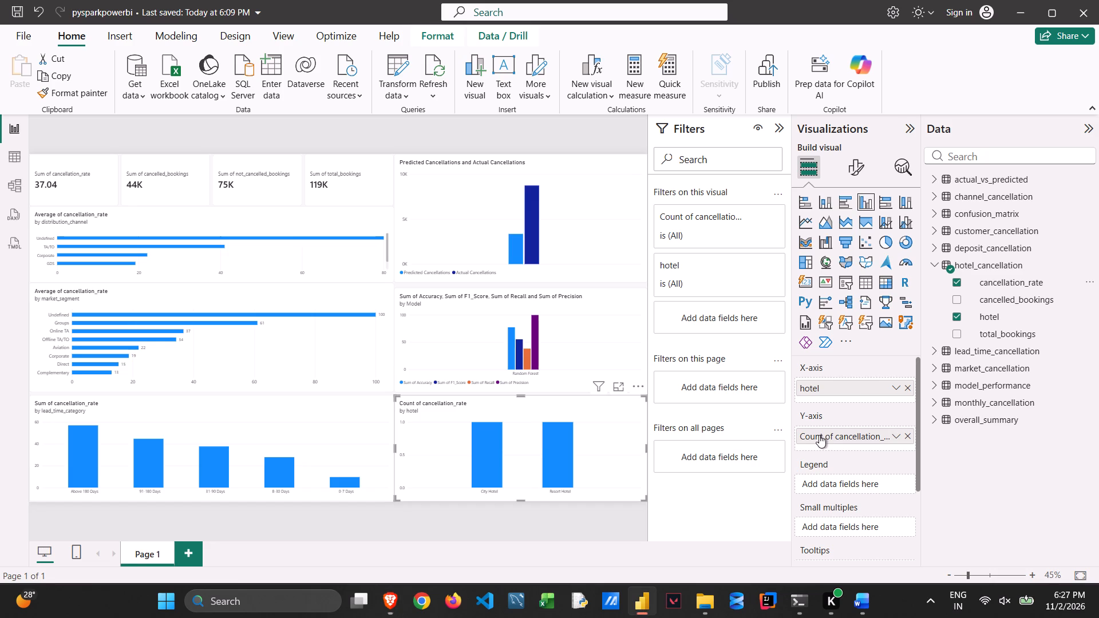
Highlight Resort Hotel and City Hotel in turn in the hotel chart to examine how they cross-filter the other visuals.
{"action": "left_click", "coordinate": [555, 463]}
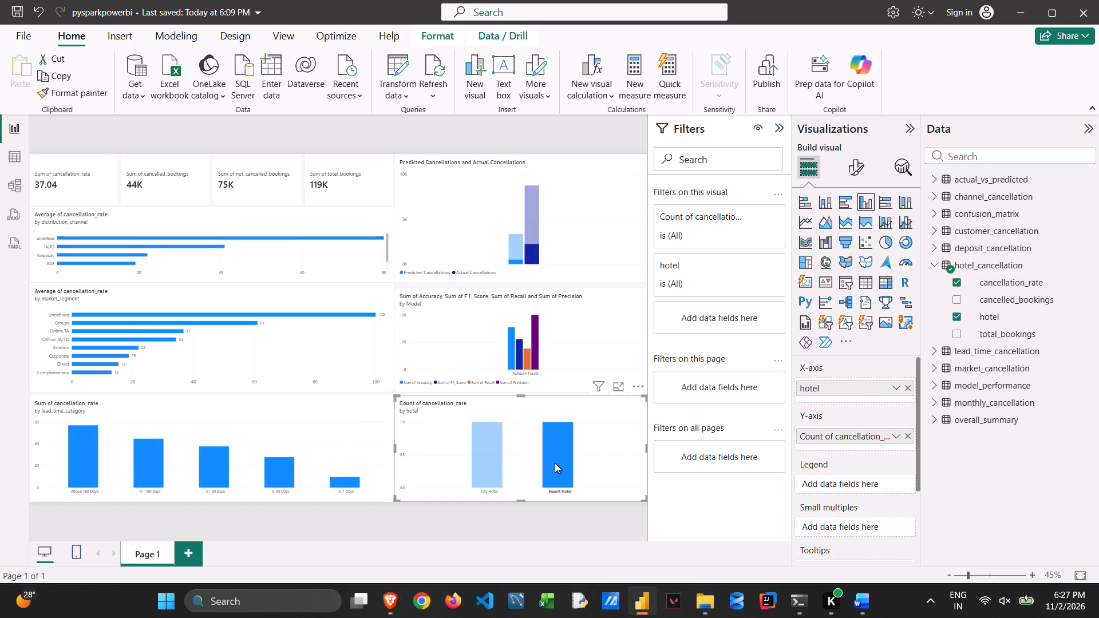
{"action": "left_click", "coordinate": [480, 474]}
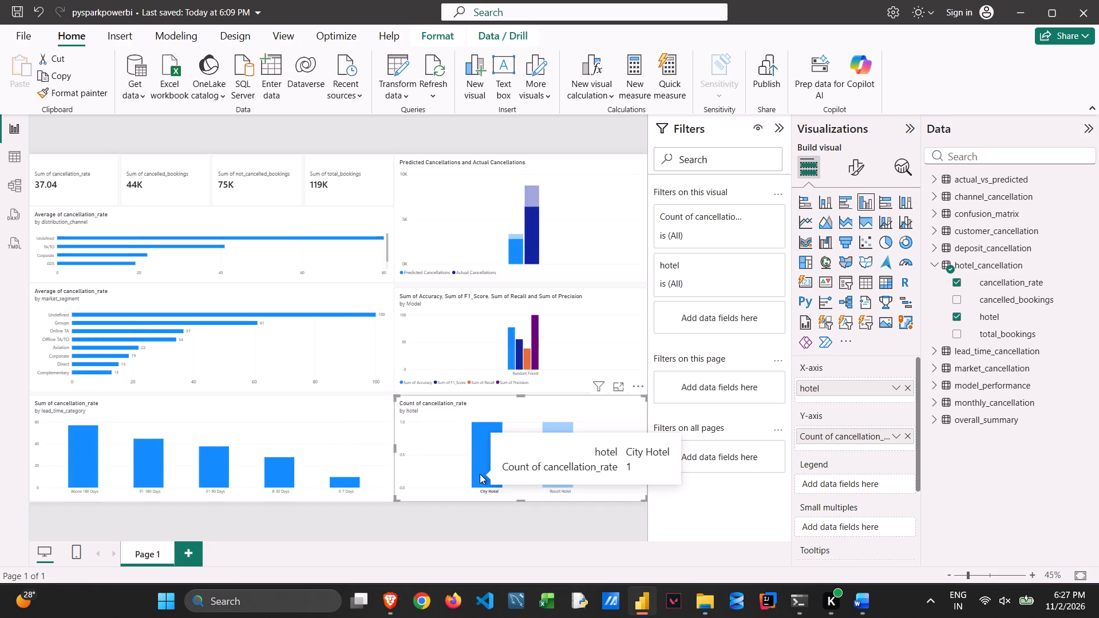
{"action": "left_click", "coordinate": [572, 461]}
{"action": "left_click", "coordinate": [294, 439]}
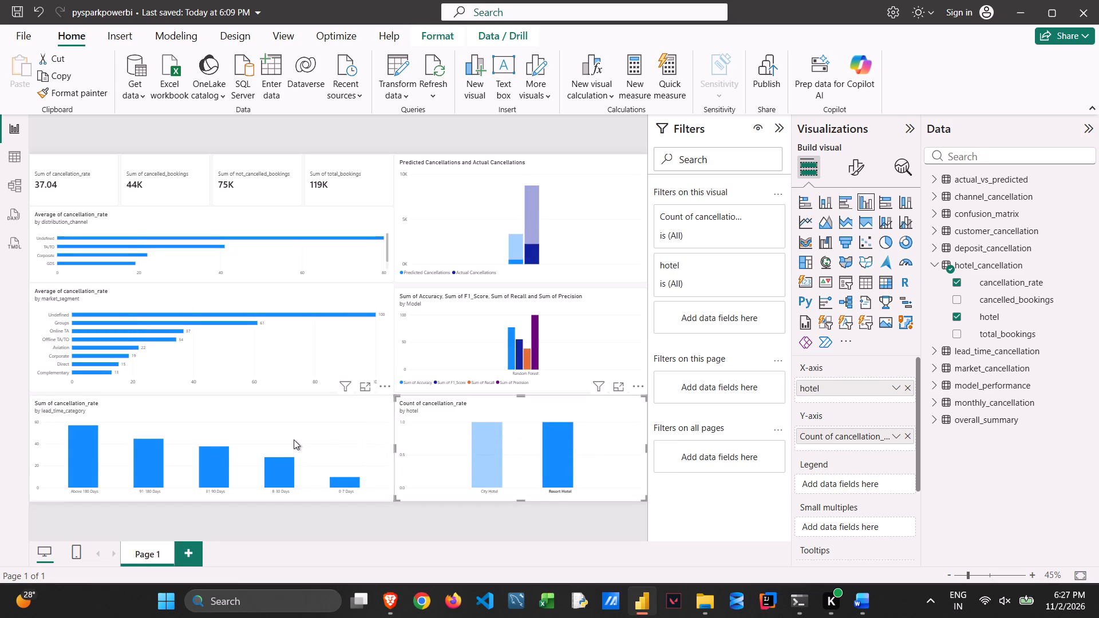
{"action": "left_click", "coordinate": [515, 433]}
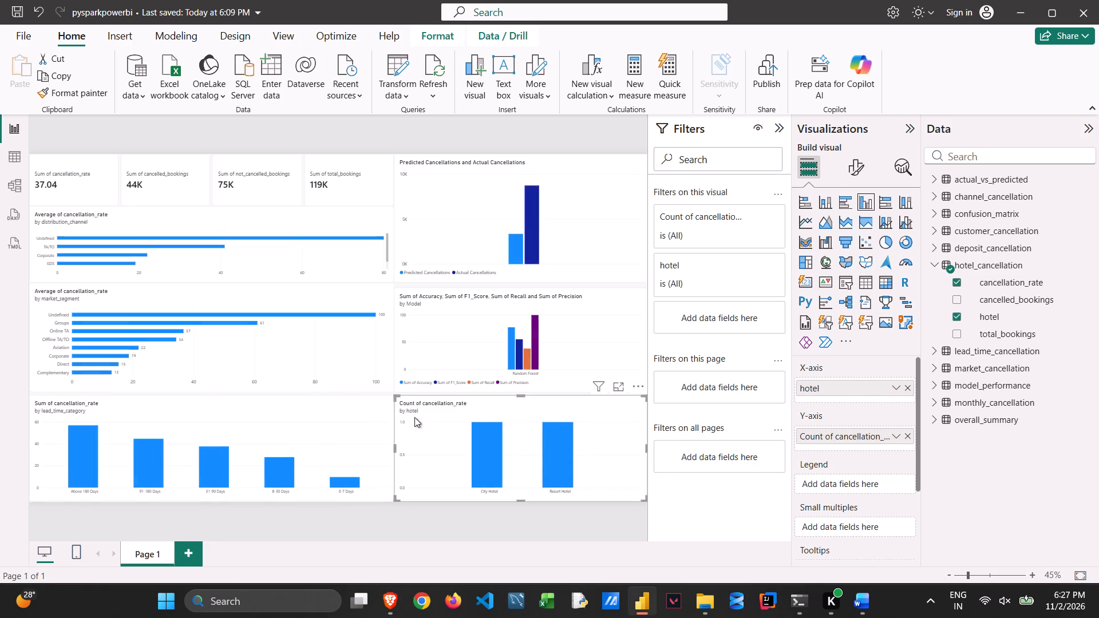
Test the cross-highlighting of bars in the lead time, market segment and distribution channel charts, finishing with no visual selected.
{"action": "left_click", "coordinate": [282, 471]}
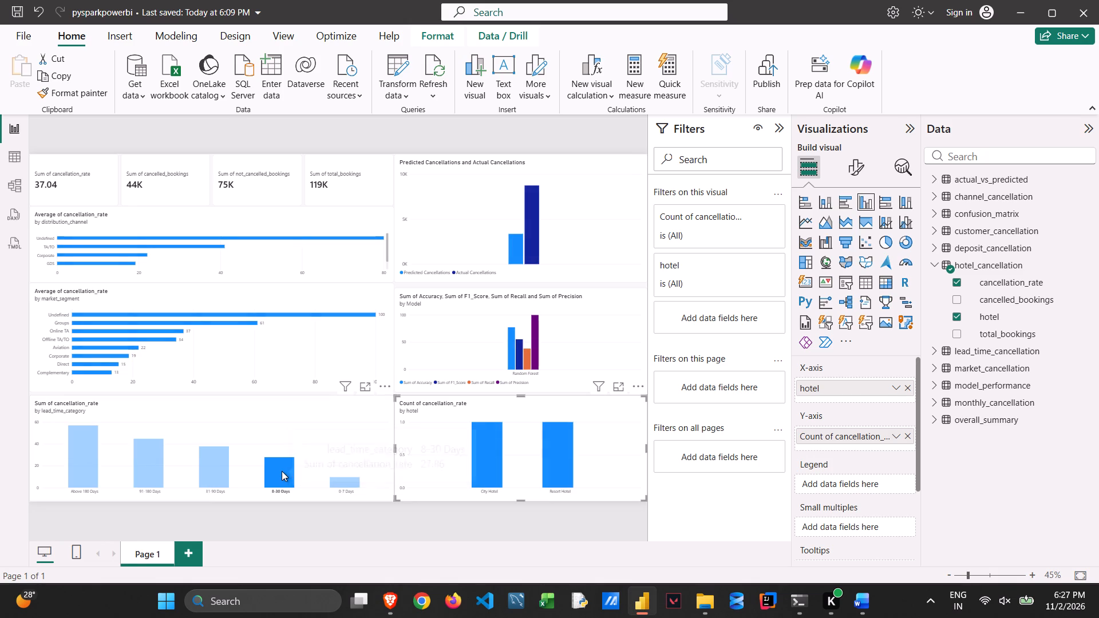
{"action": "left_click", "coordinate": [363, 482]}
{"action": "left_click", "coordinate": [343, 483]}
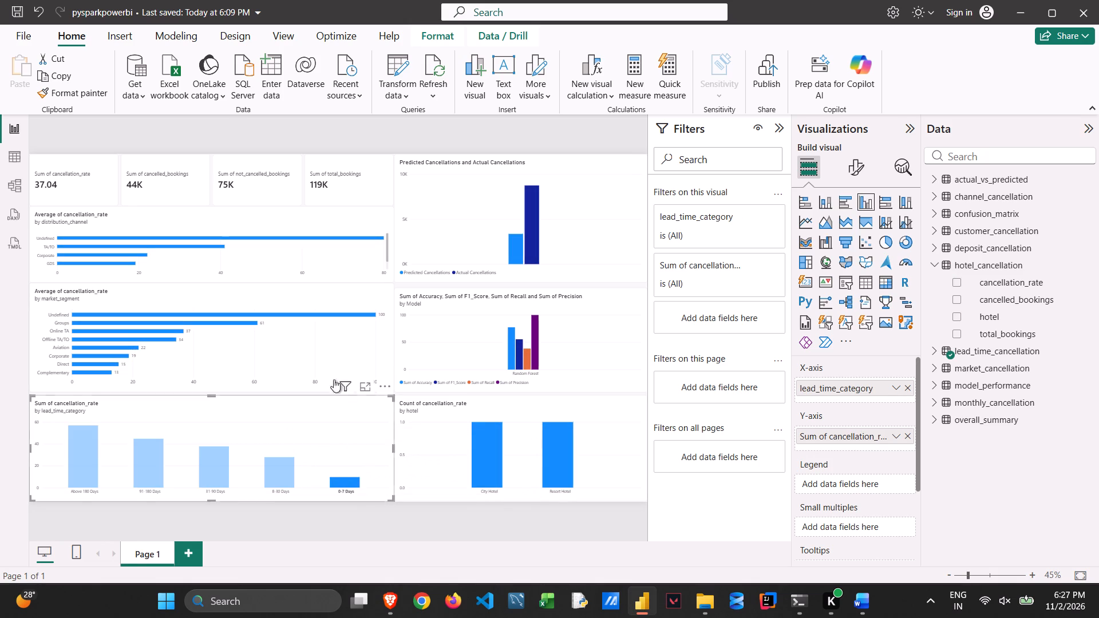
{"action": "left_click", "coordinate": [274, 355]}
{"action": "left_click", "coordinate": [244, 324]}
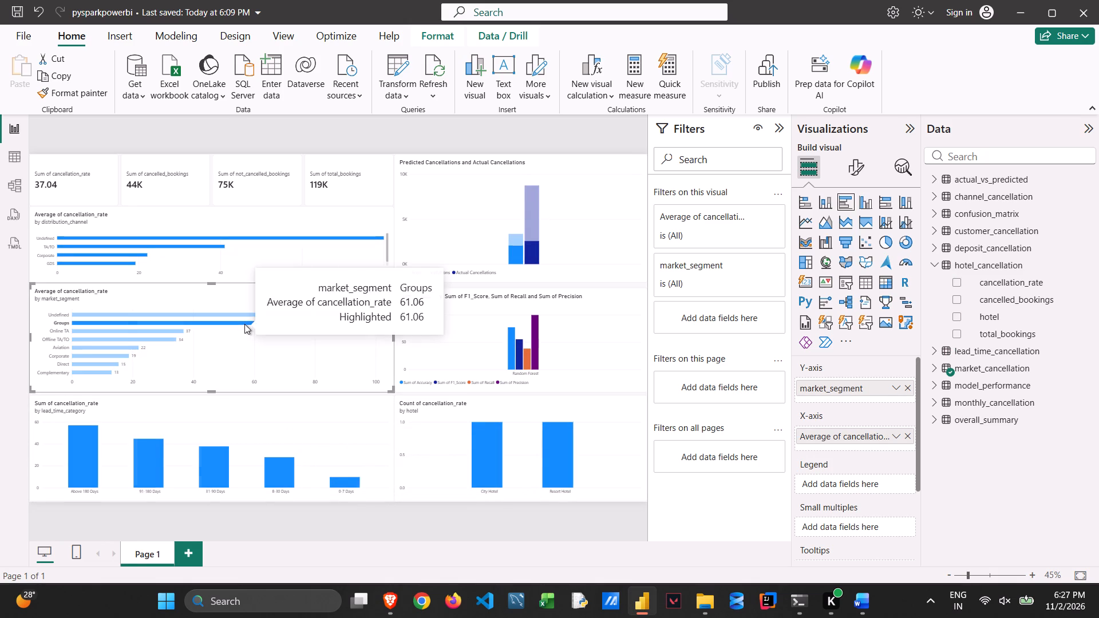
{"action": "left_click", "coordinate": [230, 236]}
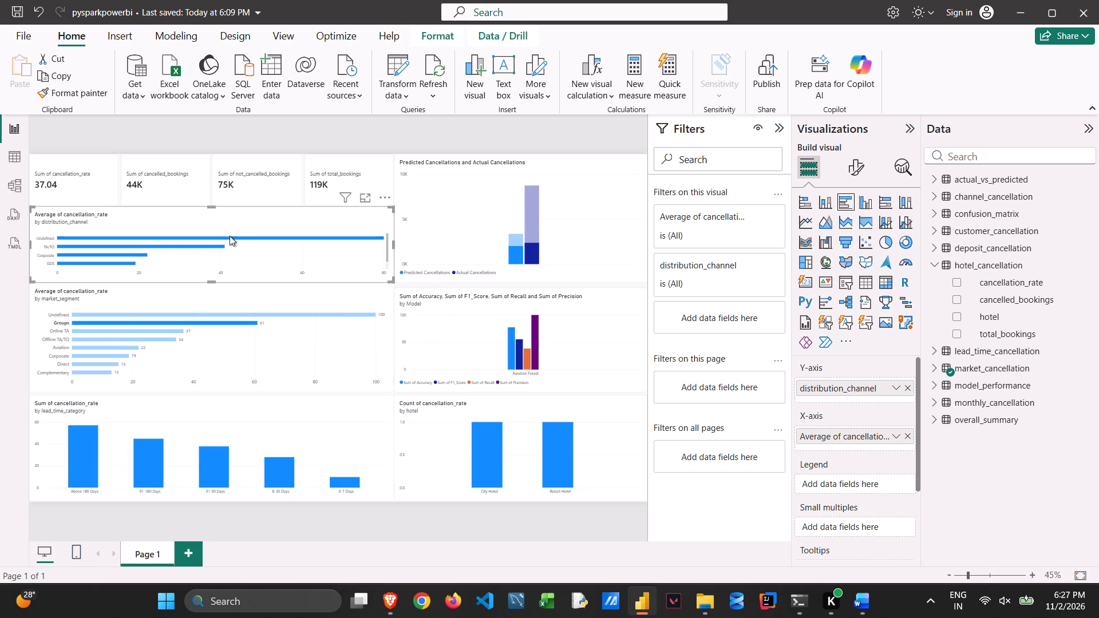
{"action": "left_click", "coordinate": [230, 236]}
{"action": "left_click", "coordinate": [228, 238]}
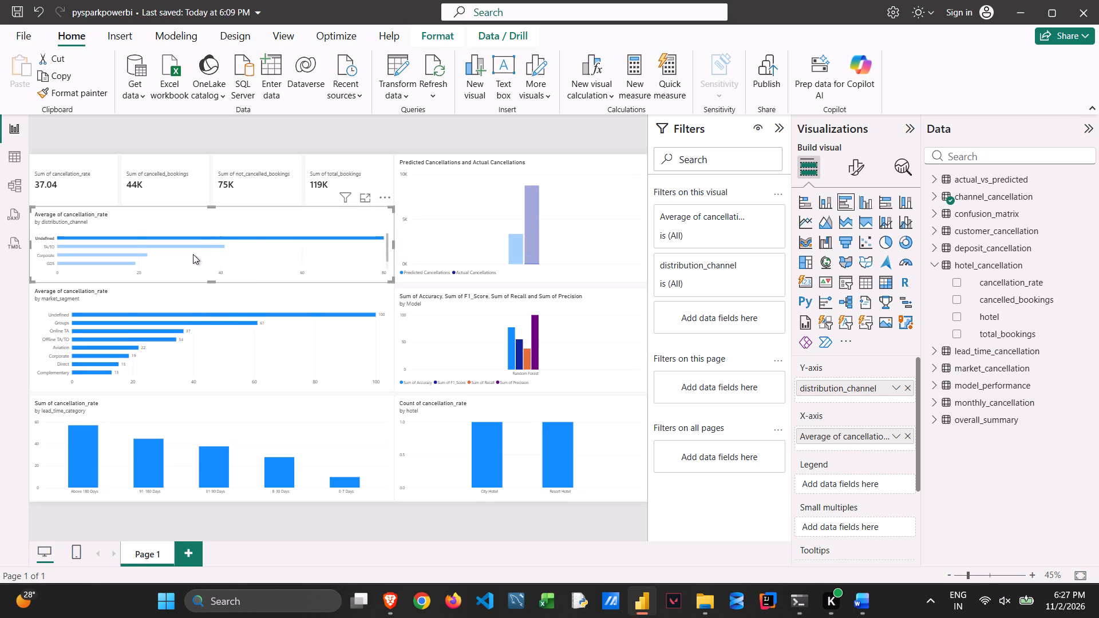
{"action": "left_click", "coordinate": [140, 252]}
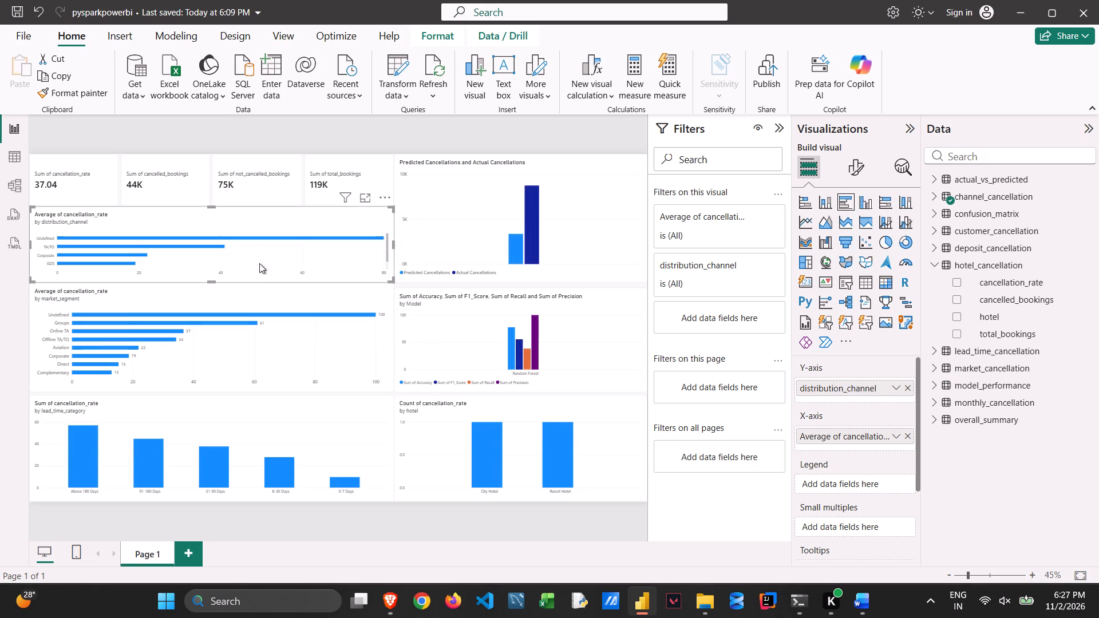
{"action": "left_click", "coordinate": [527, 353]}
{"action": "left_click", "coordinate": [527, 353]}
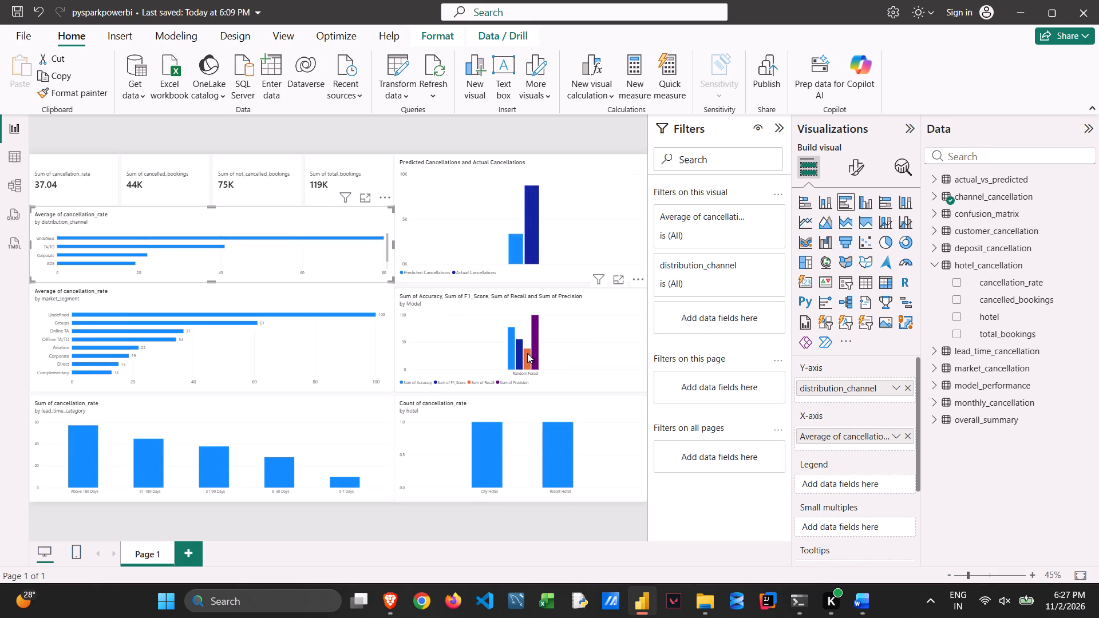
{"action": "left_click", "coordinate": [146, 466]}
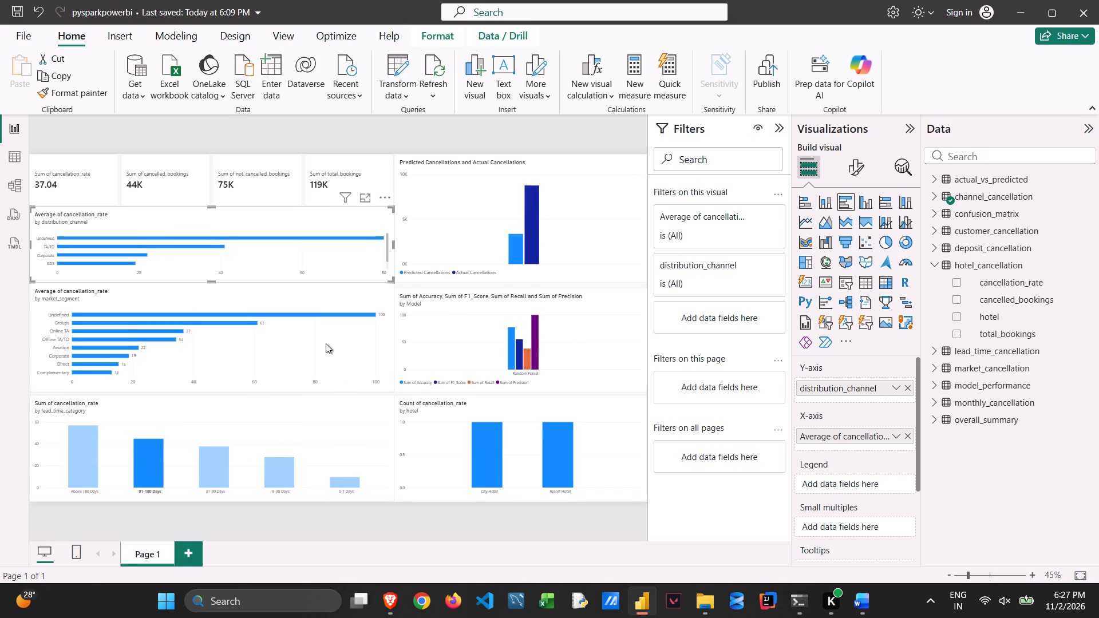
{"action": "left_click", "coordinate": [217, 467]}
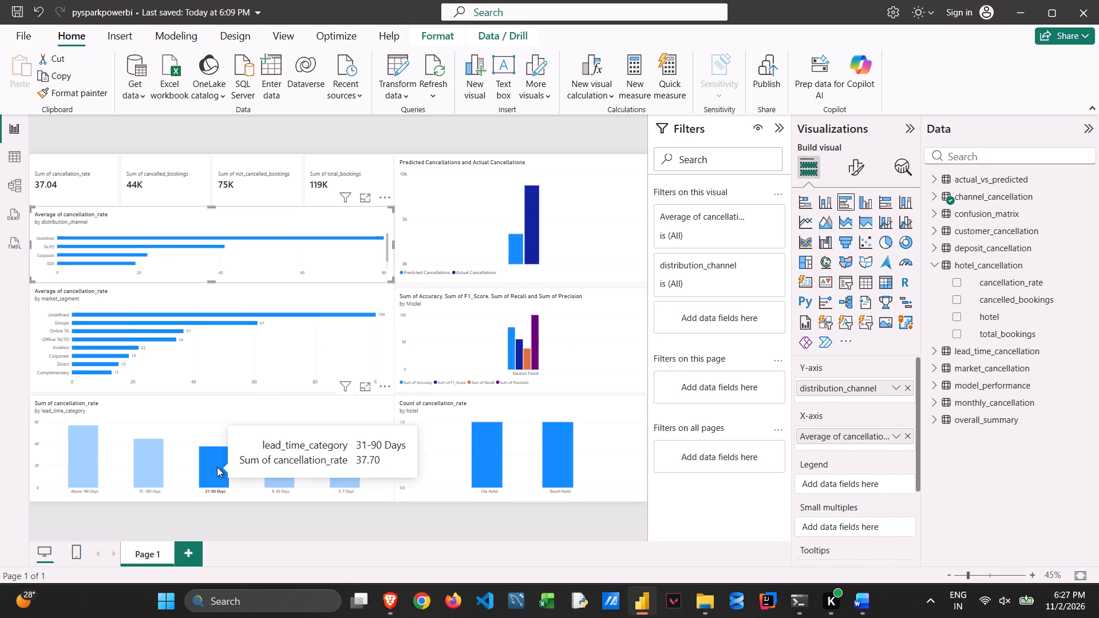
{"action": "left_click", "coordinate": [272, 470]}
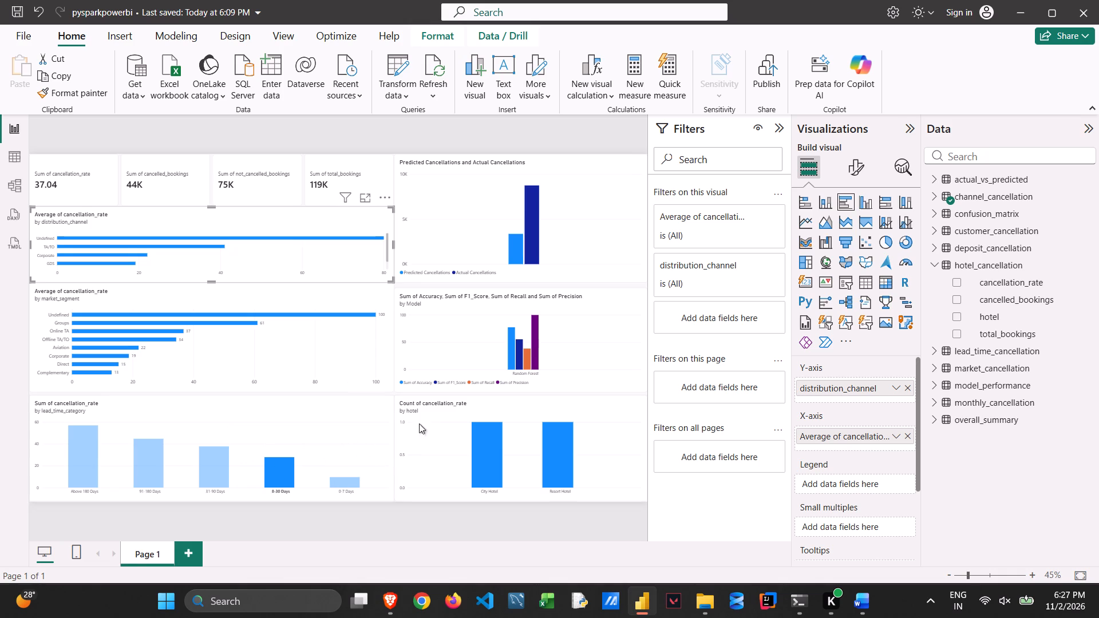
{"action": "left_click", "coordinate": [326, 437]}
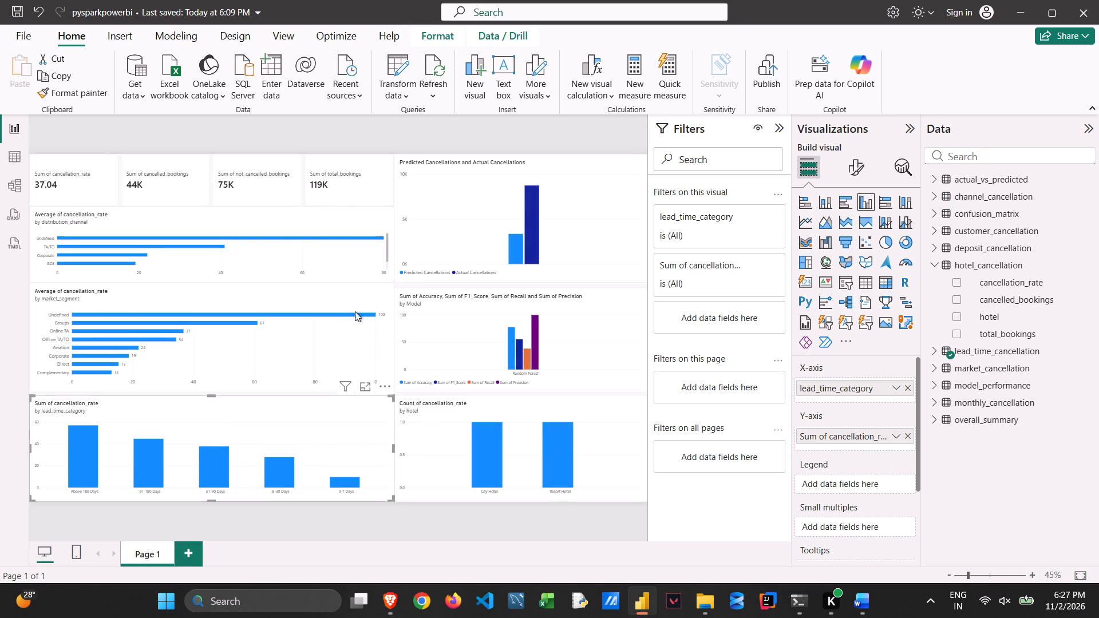
{"action": "left_click", "coordinate": [37, 140]}
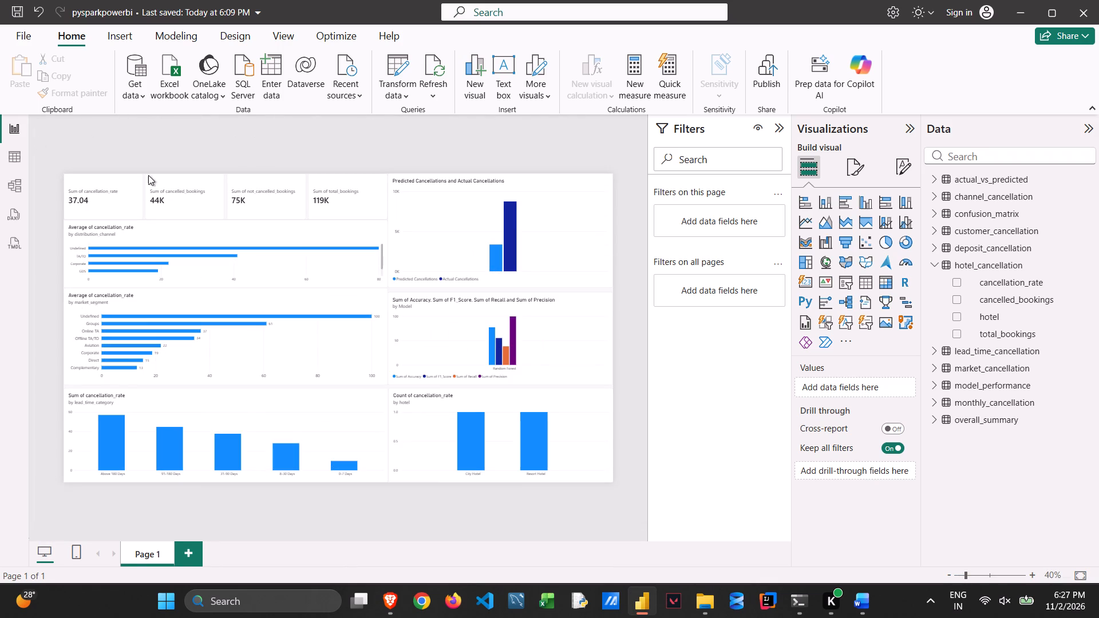
Move the Predicted Cancellations and Actual Cancellations chart slightly down the page.
{"action": "left_click", "coordinate": [510, 235]}
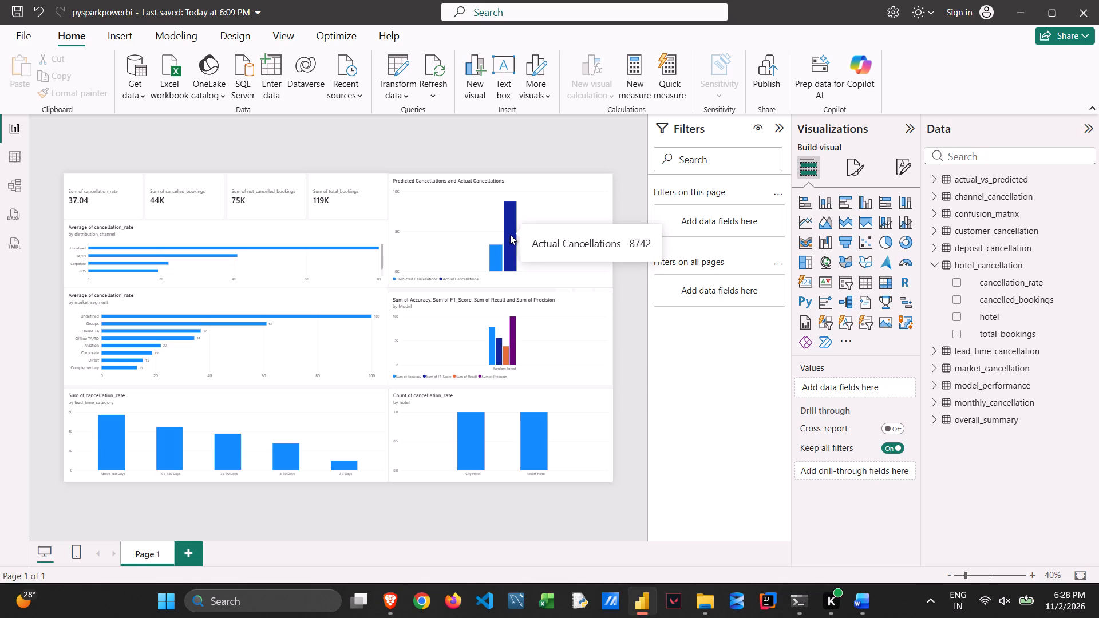
{"action": "left_click", "coordinate": [568, 224]}
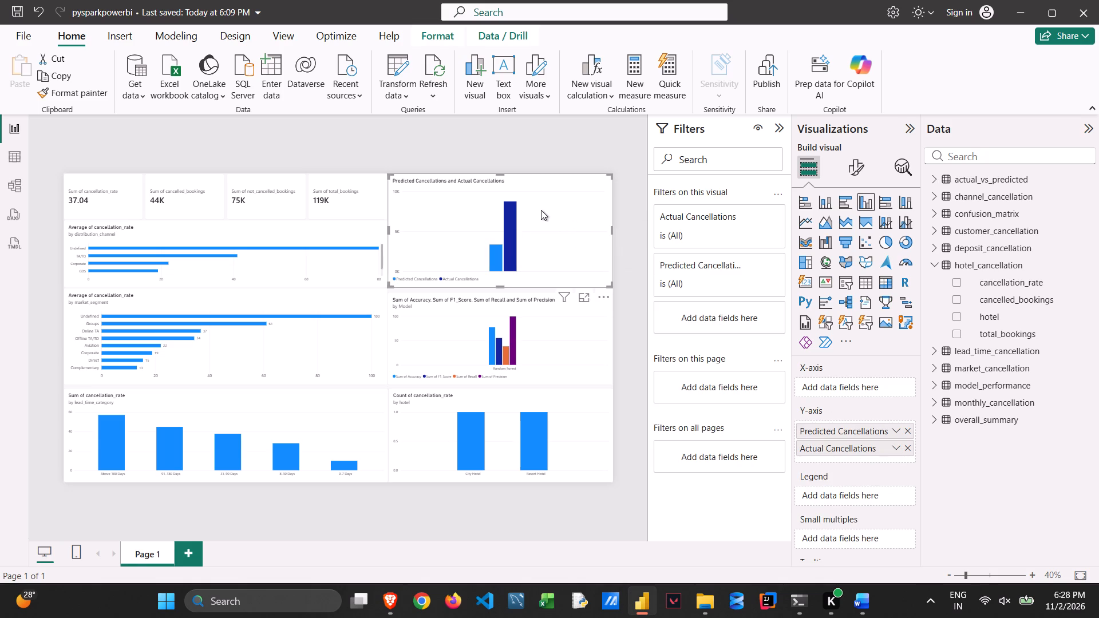
{"action": "left_click_drag", "start_coordinate": [541, 210], "coordinate": [541, 218]}
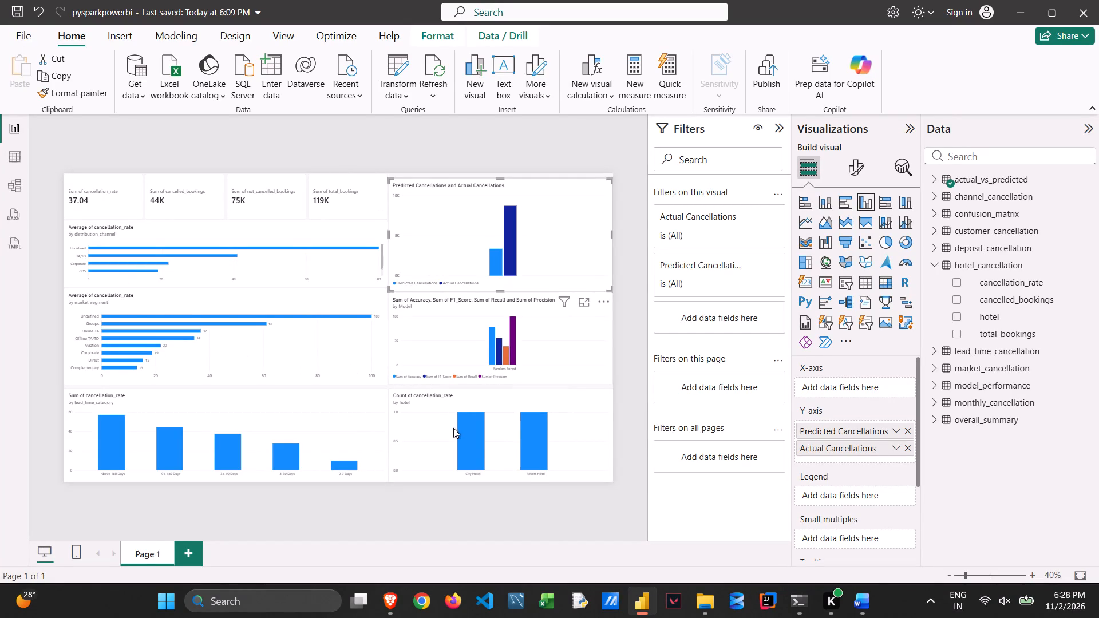
Compare City Hotel and Resort Hotel highlighting against the predicted and actual cancellations chart, leaving City Hotel highlighted.
{"action": "left_click", "coordinate": [470, 436]}
{"action": "left_click", "coordinate": [539, 452]}
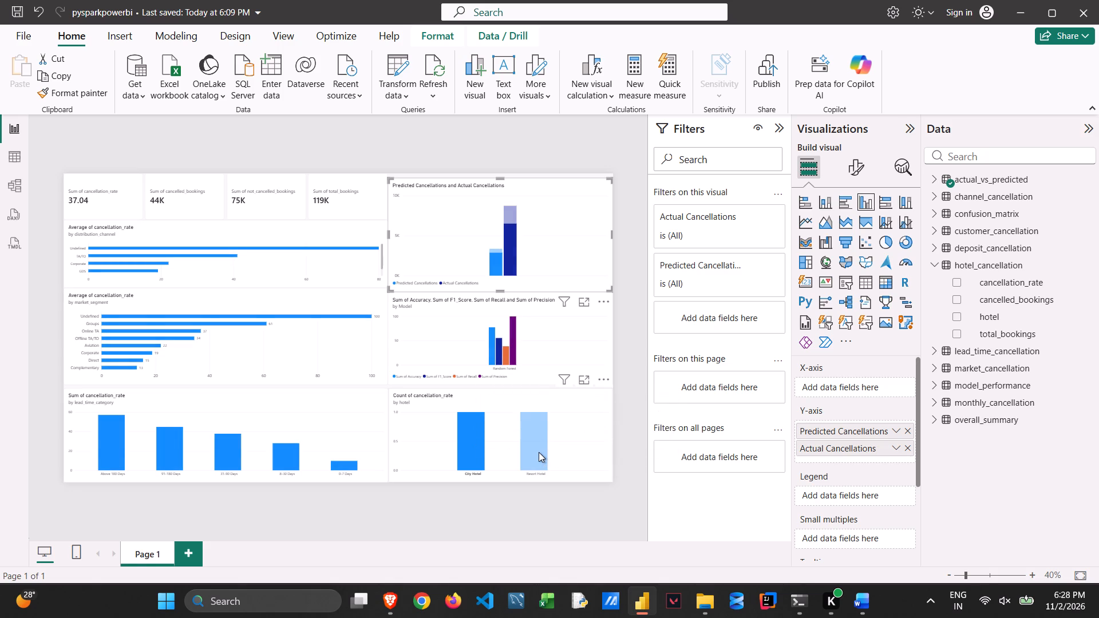
{"action": "left_click", "coordinate": [463, 443]}
Turn on data labels for the chart of Accuracy, F1_Score, Recall and Precision by Model.
{"action": "left_click", "coordinate": [602, 302]}
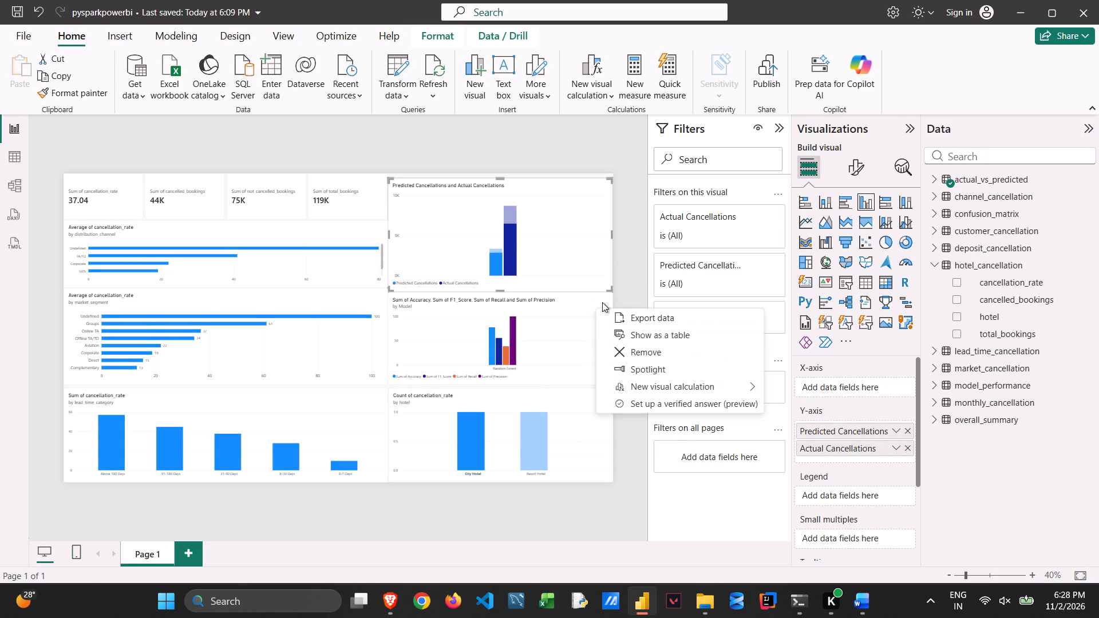
{"action": "left_click", "coordinate": [602, 302]}
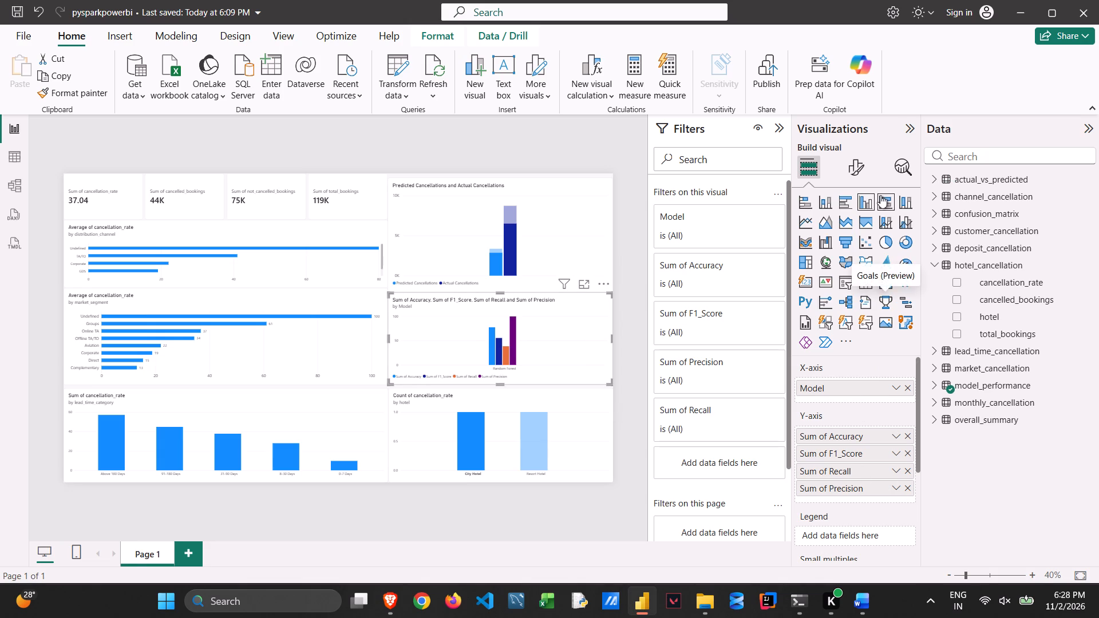
{"action": "scroll", "coordinate": [869, 369], "scroll_direction": "down", "scroll_amount": 3}
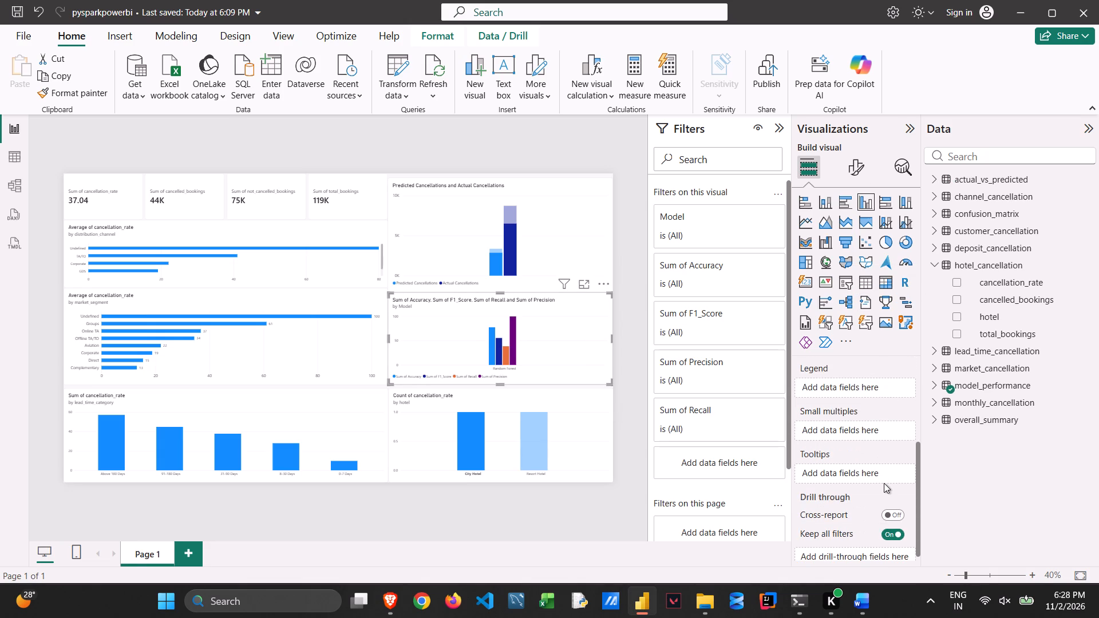
{"action": "scroll", "coordinate": [873, 474], "scroll_direction": "right", "scroll_amount": 1}
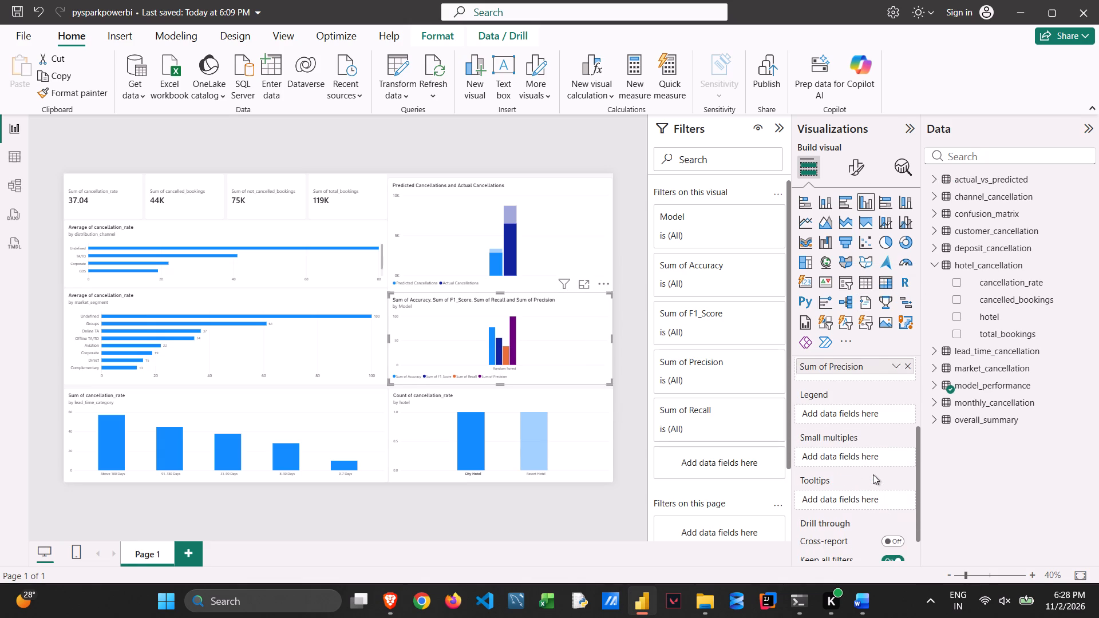
{"action": "scroll", "coordinate": [873, 474], "scroll_direction": "right", "scroll_amount": 1}
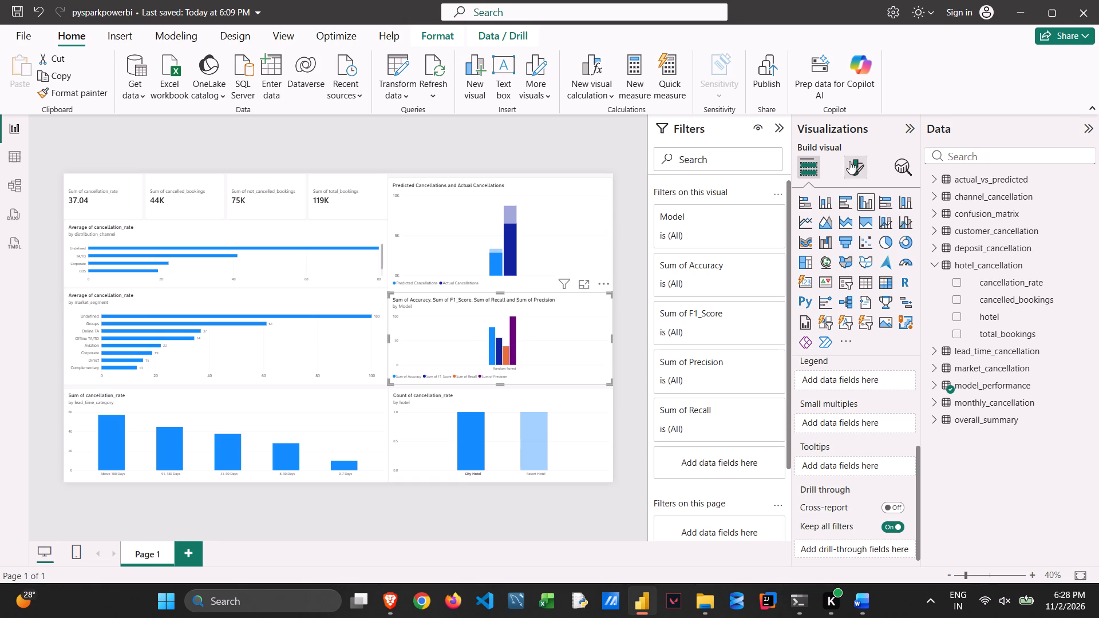
{"action": "left_click", "coordinate": [848, 165]}
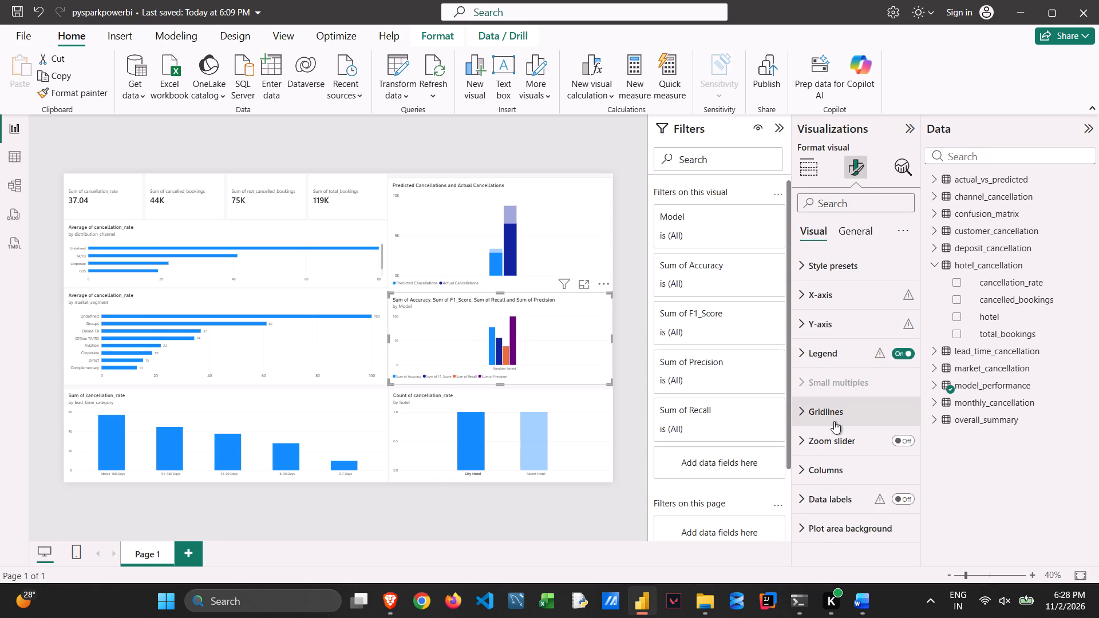
{"action": "scroll", "coordinate": [836, 362], "scroll_direction": "down", "scroll_amount": 2}
{"action": "left_click", "coordinate": [905, 499]}
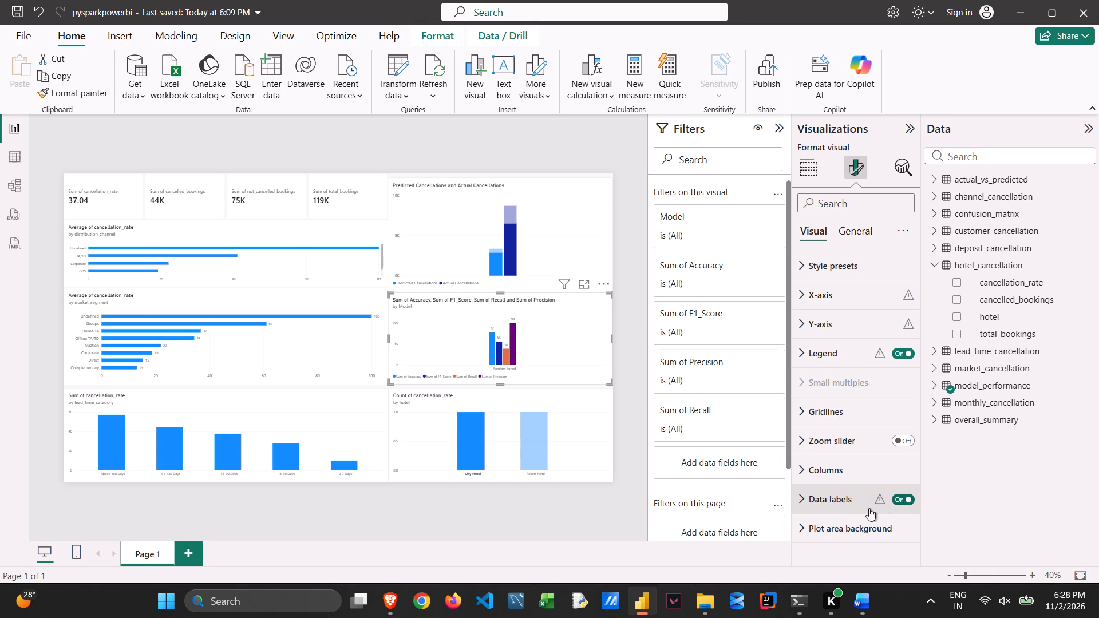
Examine the model performance chart's data label settings, including the series selection, orientation and position options.
{"action": "left_click", "coordinate": [809, 496]}
{"action": "scroll", "coordinate": [825, 503], "scroll_direction": "down", "scroll_amount": 1}
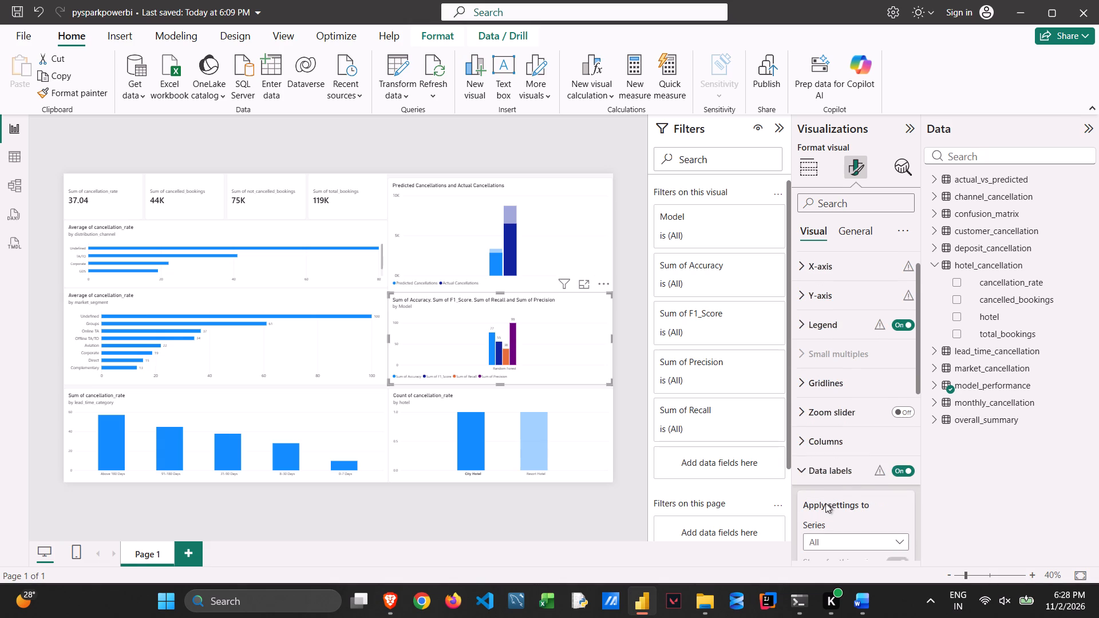
{"action": "scroll", "coordinate": [825, 503], "scroll_direction": "down", "scroll_amount": 4}
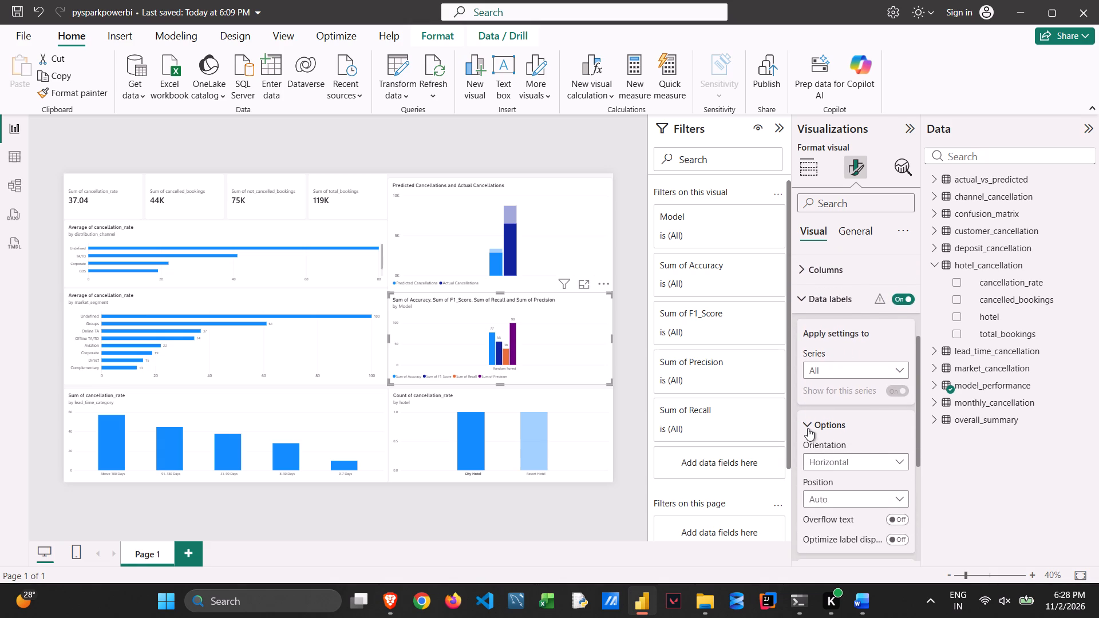
{"action": "left_click", "coordinate": [808, 429]}
{"action": "left_click", "coordinate": [808, 429]}
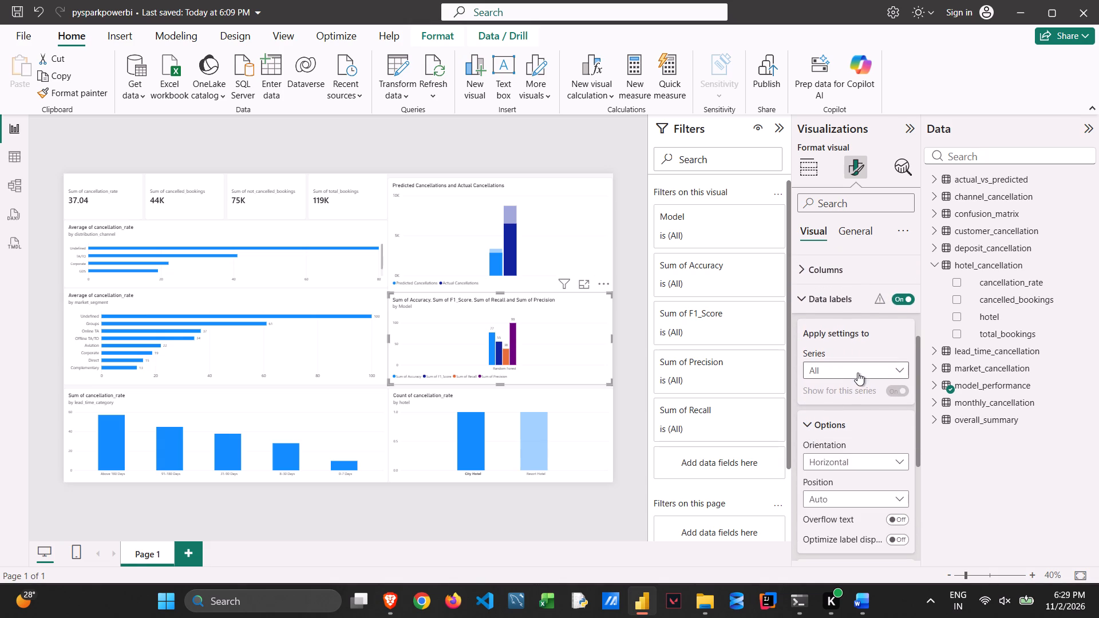
{"action": "left_click", "coordinate": [867, 370]}
{"action": "left_click", "coordinate": [867, 370]}
{"action": "left_click", "coordinate": [832, 393]}
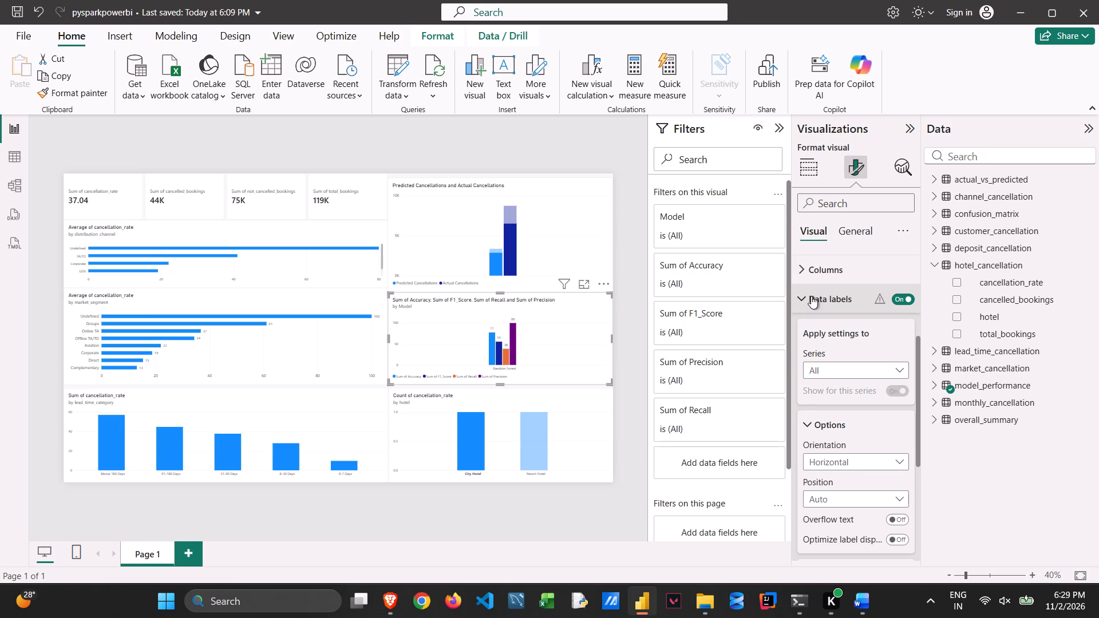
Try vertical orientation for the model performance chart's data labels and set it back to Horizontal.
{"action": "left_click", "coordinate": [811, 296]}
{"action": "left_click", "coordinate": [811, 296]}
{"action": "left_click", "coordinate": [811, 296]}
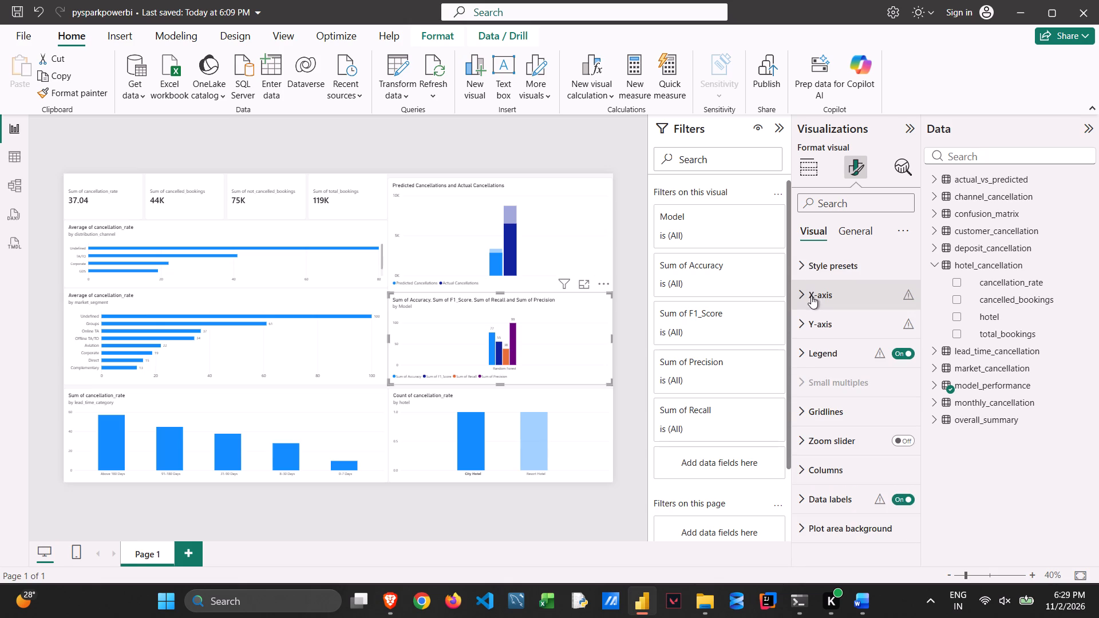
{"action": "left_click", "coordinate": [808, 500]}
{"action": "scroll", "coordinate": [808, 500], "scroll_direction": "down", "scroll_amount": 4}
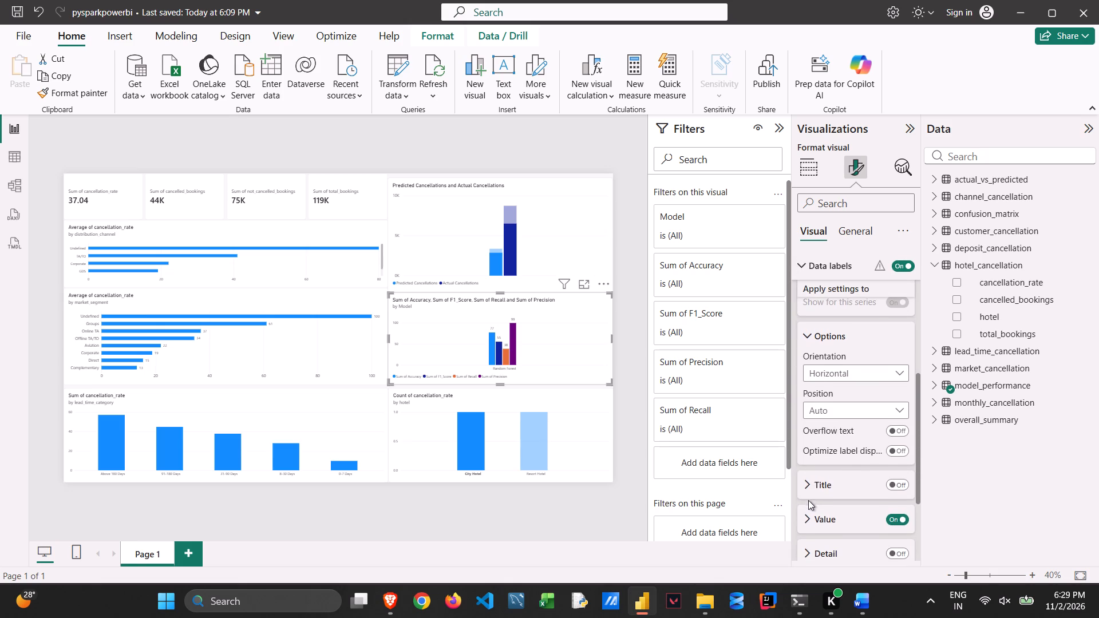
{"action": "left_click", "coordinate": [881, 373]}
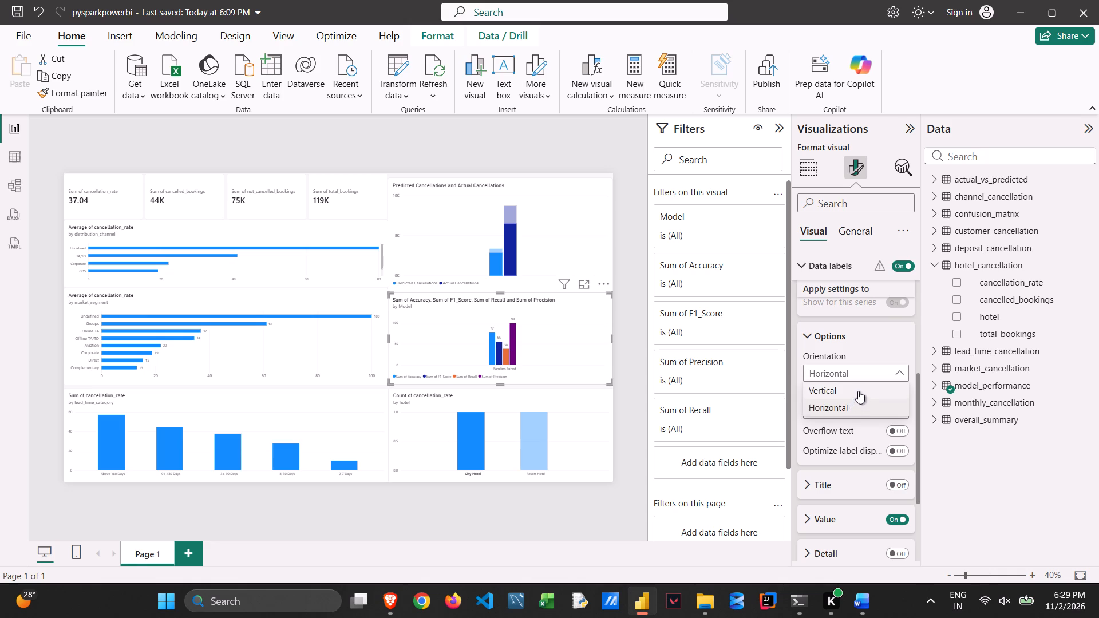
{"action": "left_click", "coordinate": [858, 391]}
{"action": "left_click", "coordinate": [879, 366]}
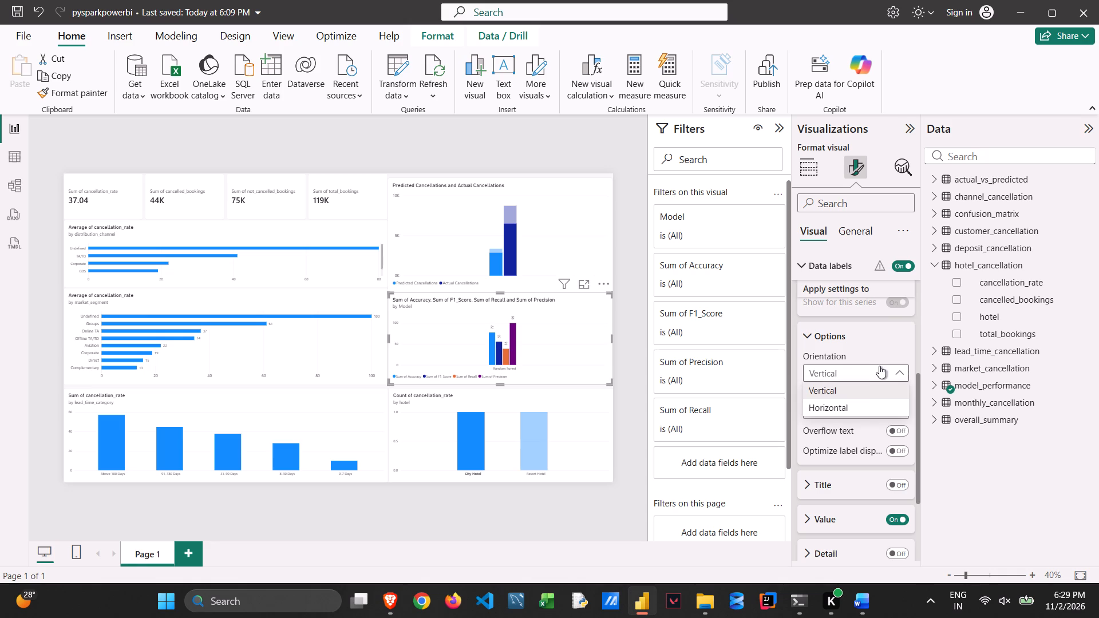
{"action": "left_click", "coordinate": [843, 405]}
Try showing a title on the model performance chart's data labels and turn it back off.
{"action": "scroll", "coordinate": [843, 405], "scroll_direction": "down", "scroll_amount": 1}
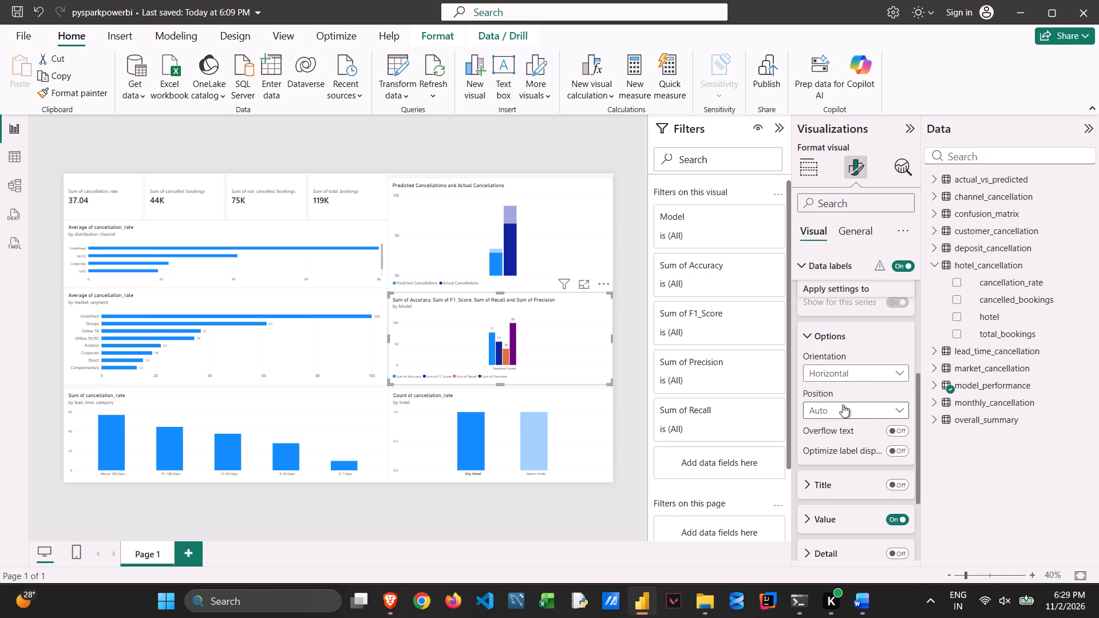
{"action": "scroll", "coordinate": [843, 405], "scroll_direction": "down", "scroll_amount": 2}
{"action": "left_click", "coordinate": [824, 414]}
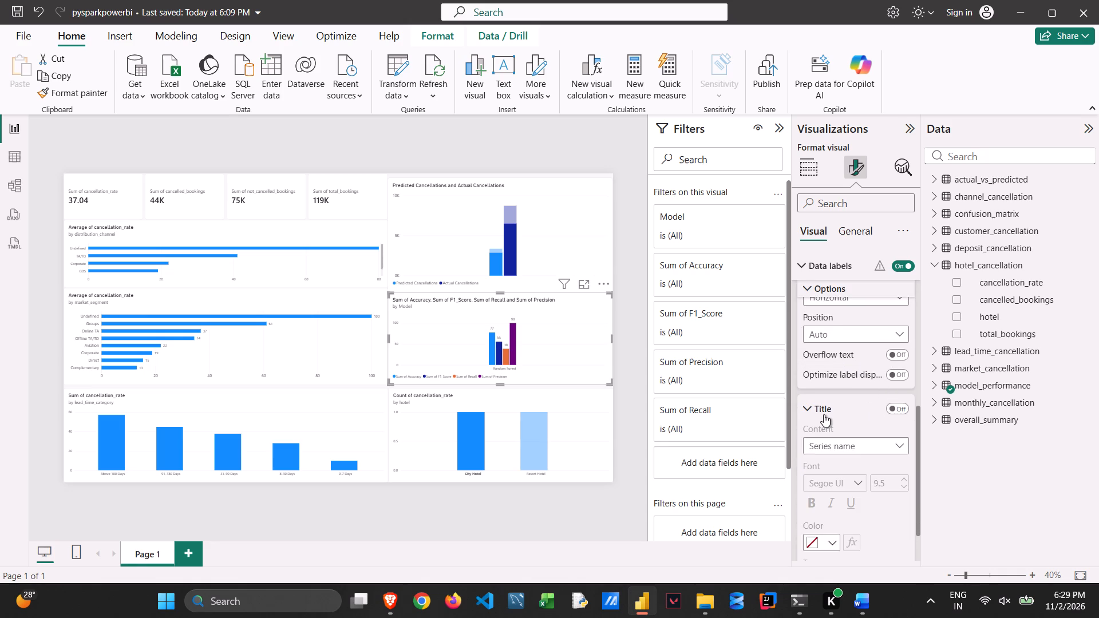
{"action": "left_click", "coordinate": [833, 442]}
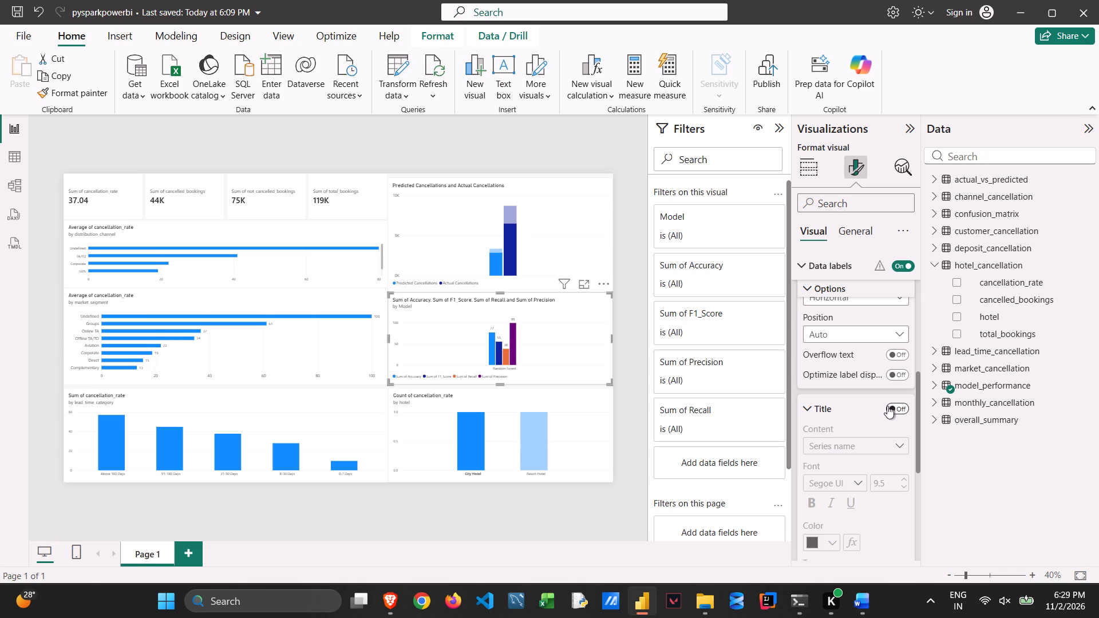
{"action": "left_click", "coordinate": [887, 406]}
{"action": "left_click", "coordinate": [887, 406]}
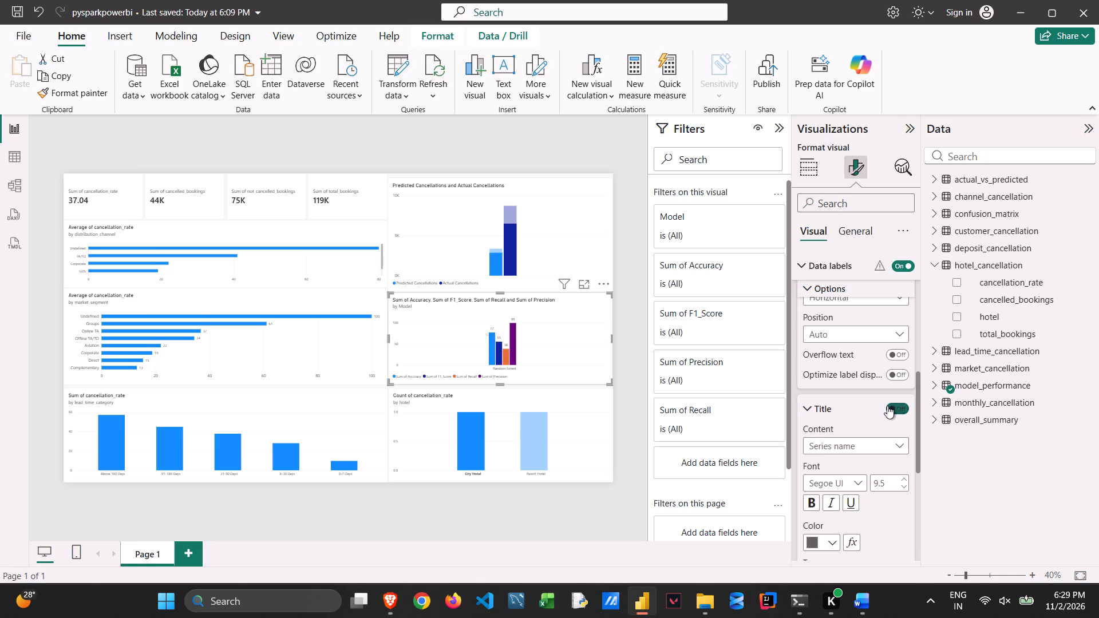
Examine the remaining data label settings of the model performance chart, including the Title, Value, Detail, Background and Layout sections.
{"action": "scroll", "coordinate": [887, 406], "scroll_direction": "up", "scroll_amount": 1}
{"action": "scroll", "coordinate": [887, 406], "scroll_direction": "right", "scroll_amount": 1}
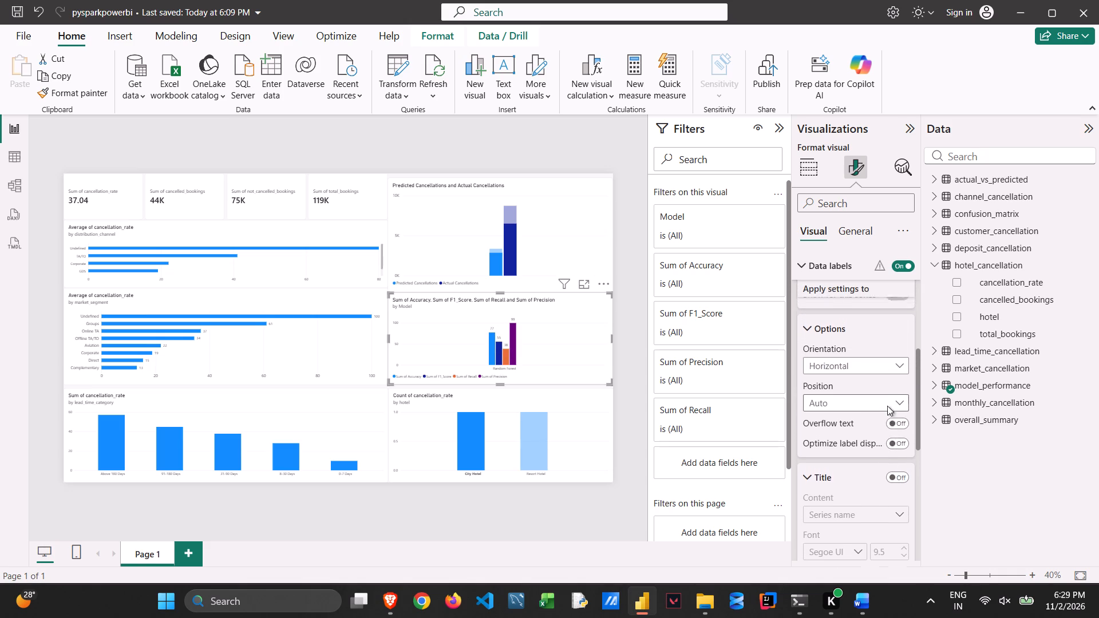
{"action": "scroll", "coordinate": [887, 406], "scroll_direction": "right", "scroll_amount": 1}
{"action": "scroll", "coordinate": [887, 406], "scroll_direction": "down", "scroll_amount": 3}
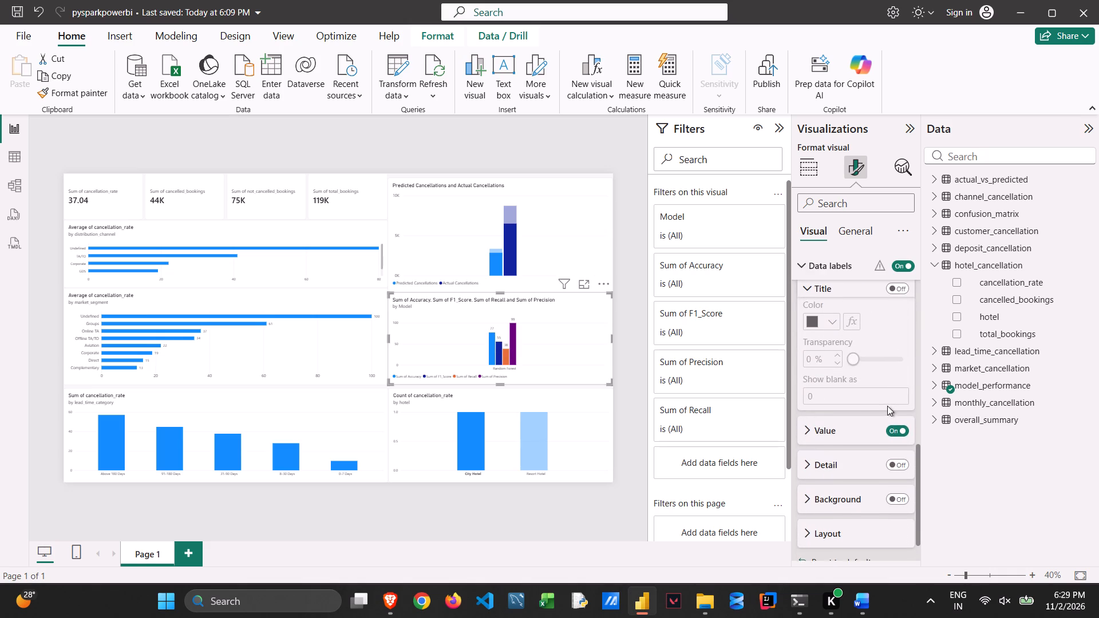
{"action": "scroll", "coordinate": [857, 408], "scroll_direction": "down", "scroll_amount": 3}
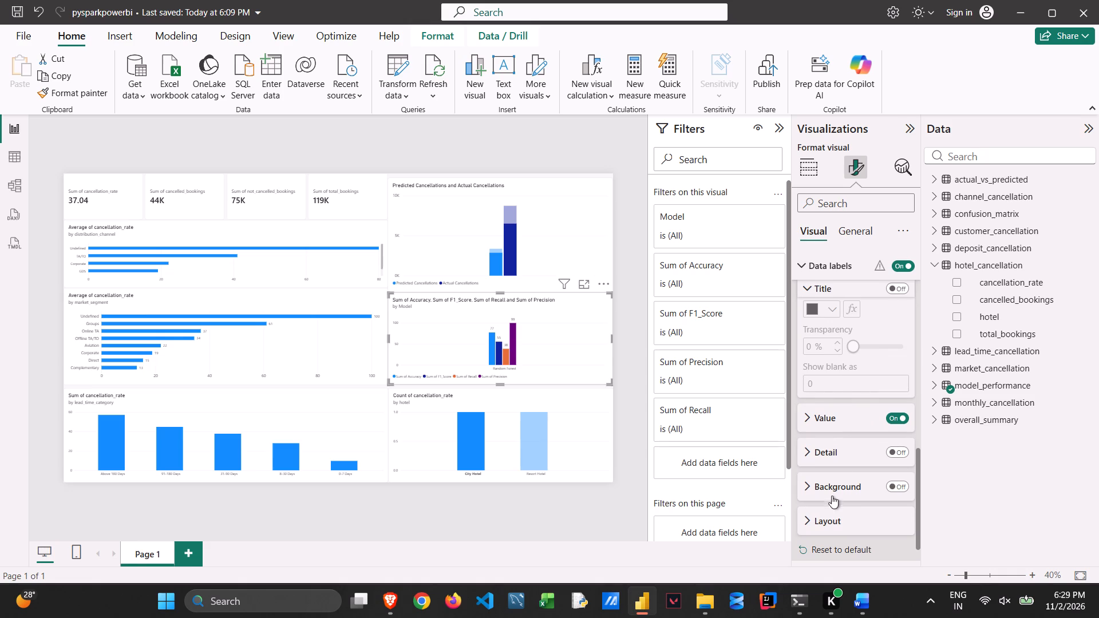
{"action": "left_click", "coordinate": [803, 386]}
{"action": "left_click", "coordinate": [803, 386]}
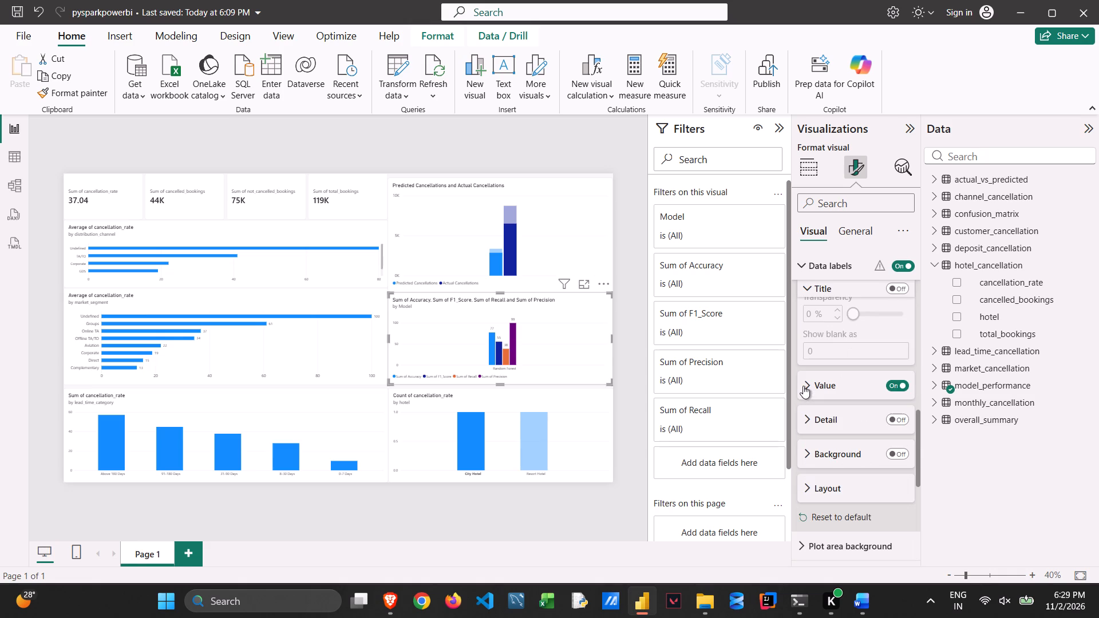
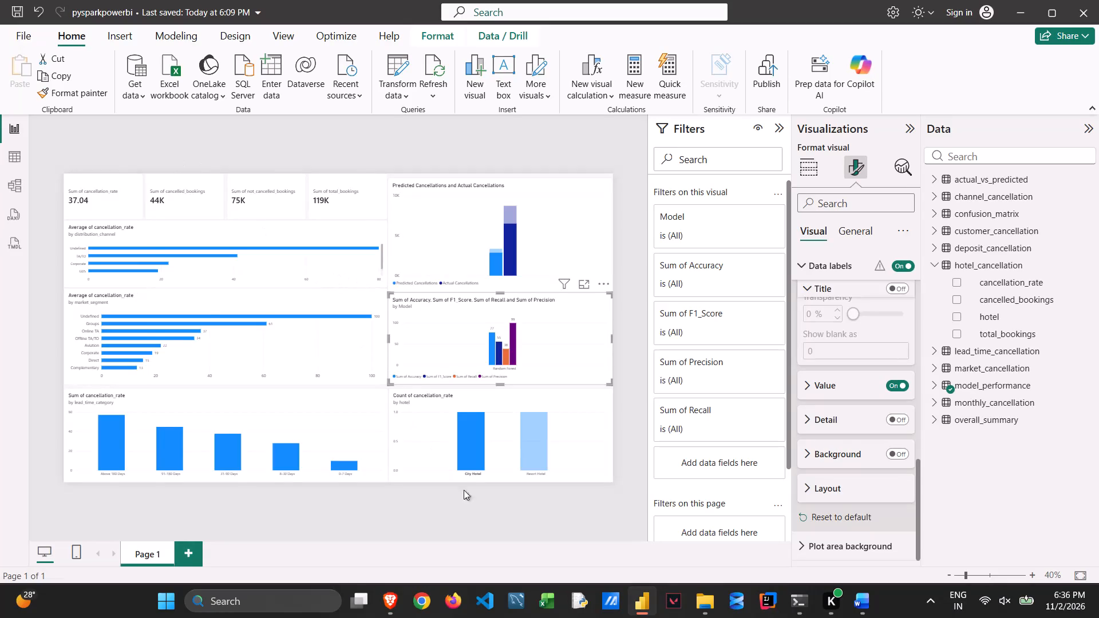
Check how selecting the City Hotel and Resort Hotel columns cross-highlights the predicted and actual cancellations chart.
{"action": "left_click", "coordinate": [529, 449]}
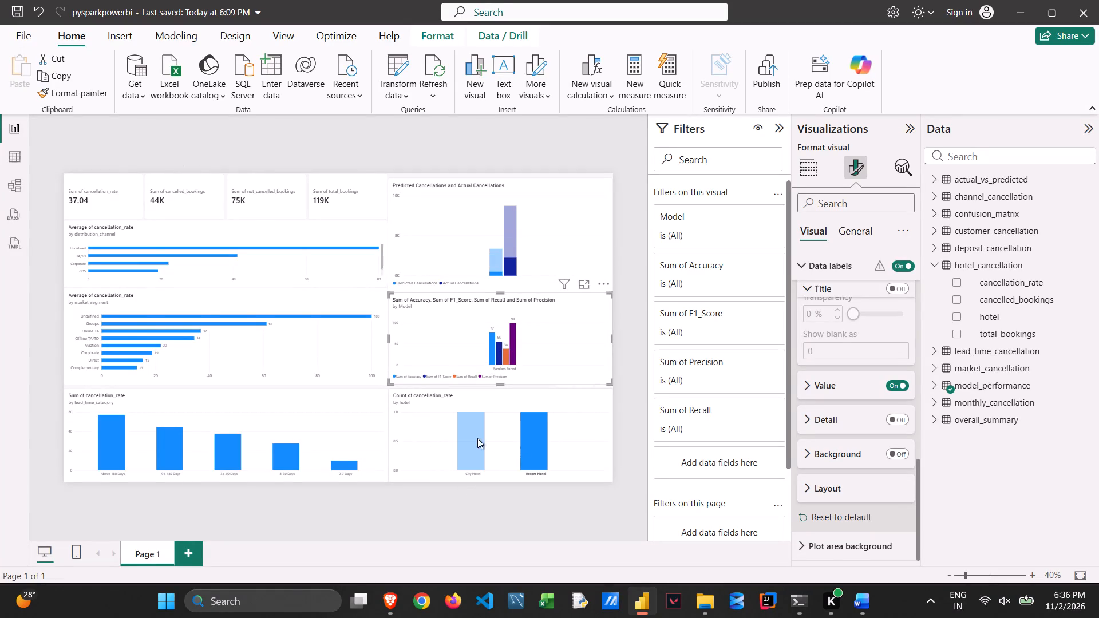
{"action": "left_click", "coordinate": [473, 438]}
{"action": "left_click", "coordinate": [535, 451]}
{"action": "left_click", "coordinate": [465, 436]}
{"action": "left_click", "coordinate": [527, 450]}
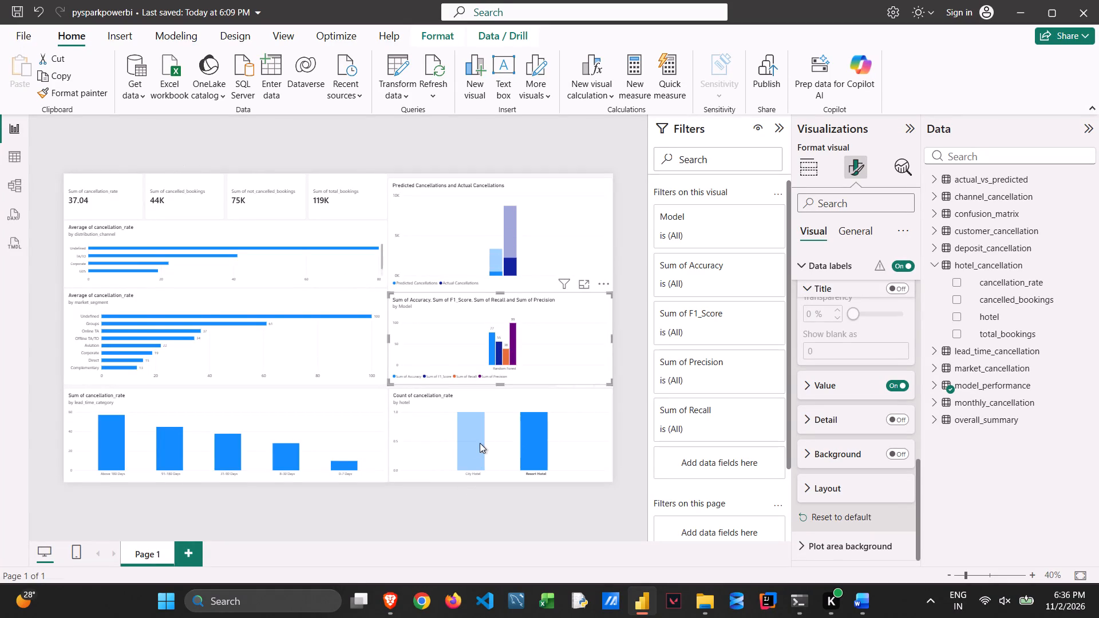
{"action": "left_click", "coordinate": [474, 443]}
{"action": "left_click", "coordinate": [523, 454]}
Check how selecting bars in the distribution channel and market segment charts cross-highlights the other visuals.
{"action": "left_click", "coordinate": [136, 247]}
{"action": "left_click", "coordinate": [171, 311]}
{"action": "left_click", "coordinate": [171, 316]}
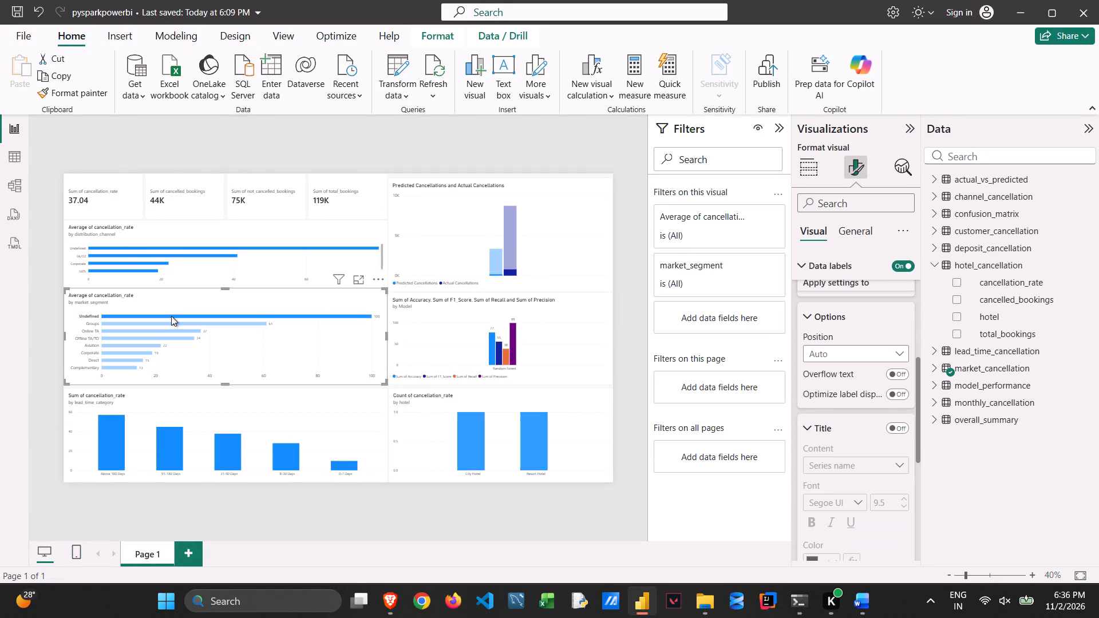
{"action": "left_click", "coordinate": [163, 324]}
{"action": "left_click", "coordinate": [159, 328]}
{"action": "left_click", "coordinate": [148, 341]}
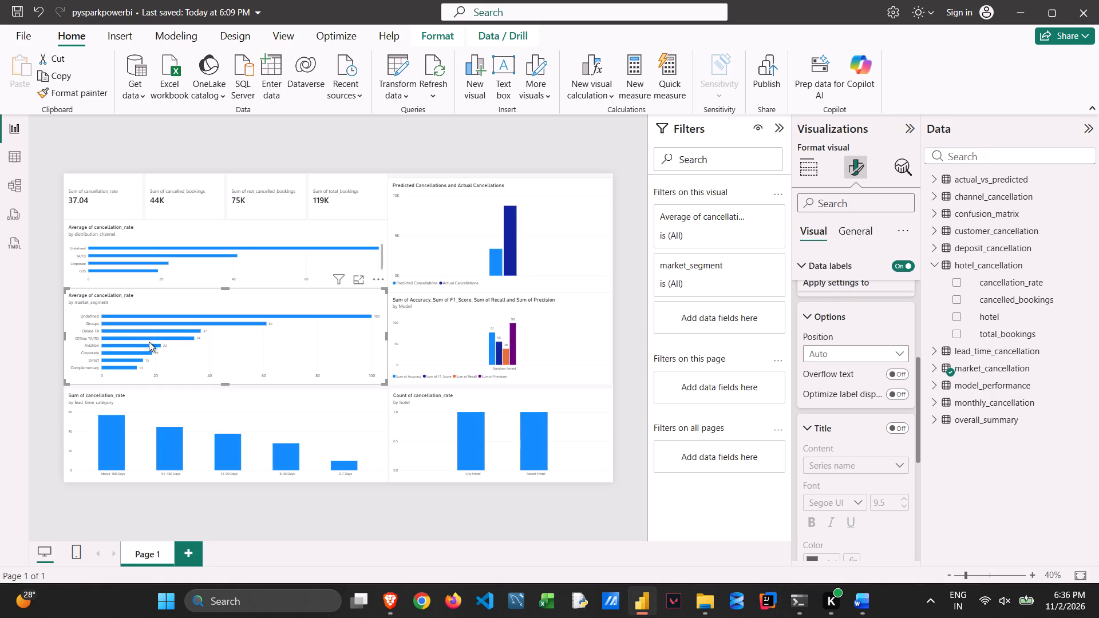
{"action": "left_click", "coordinate": [139, 348]}
{"action": "left_click", "coordinate": [139, 342]}
{"action": "left_click", "coordinate": [129, 347]}
{"action": "left_click", "coordinate": [129, 334]}
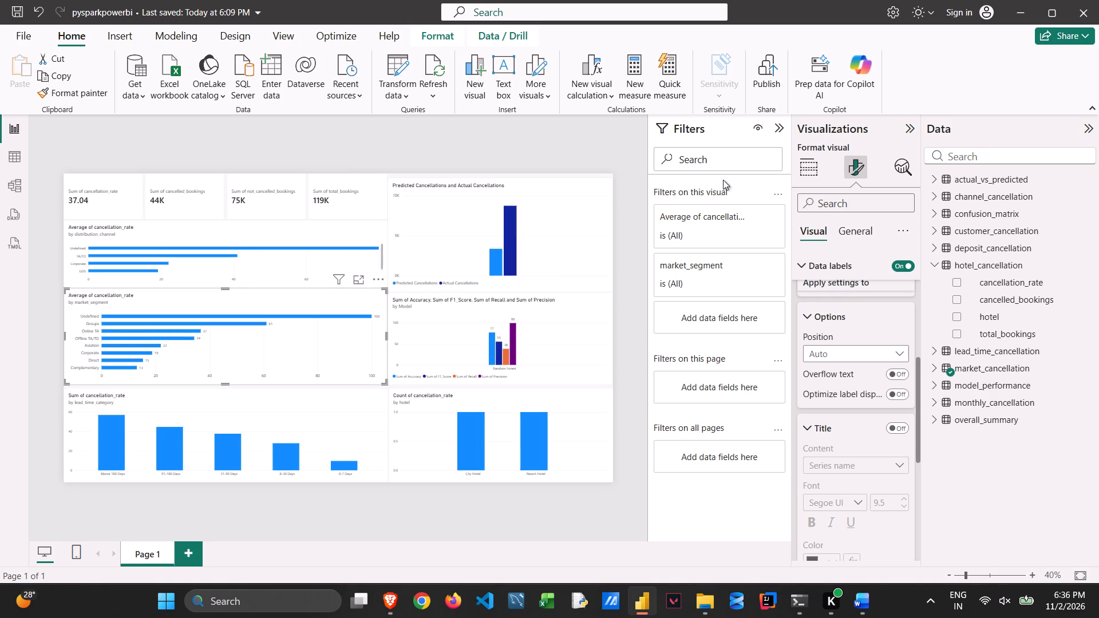
Insert a text box and resize it into a thin banner spanning the full width of the report page's top edge.
{"action": "left_click", "coordinate": [505, 88]}
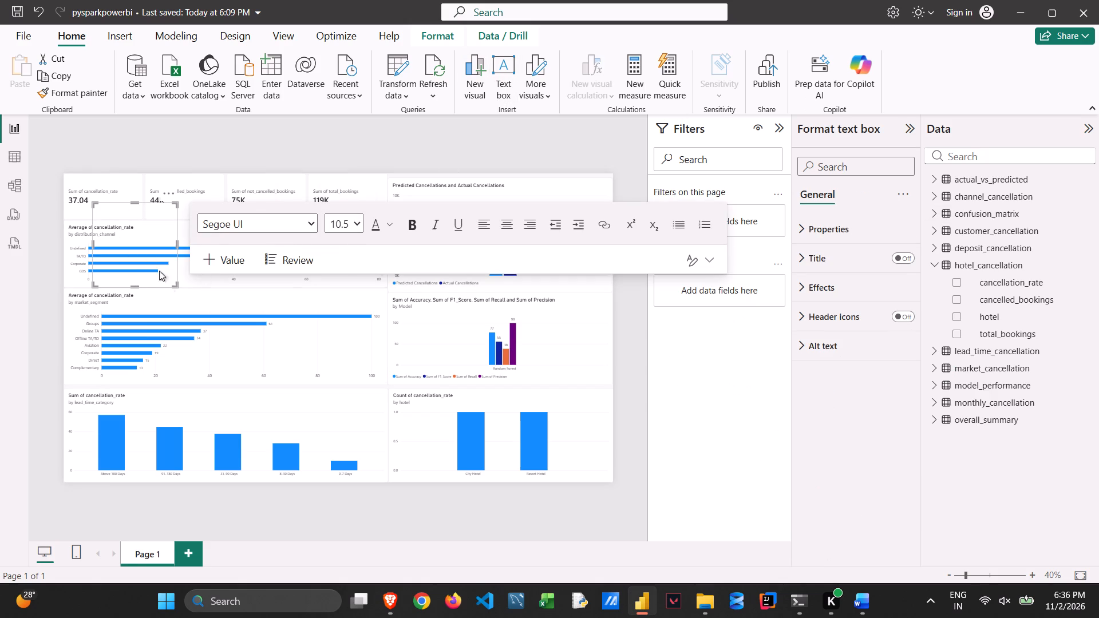
{"action": "left_click_drag", "start_coordinate": [177, 286], "coordinate": [602, 190]}
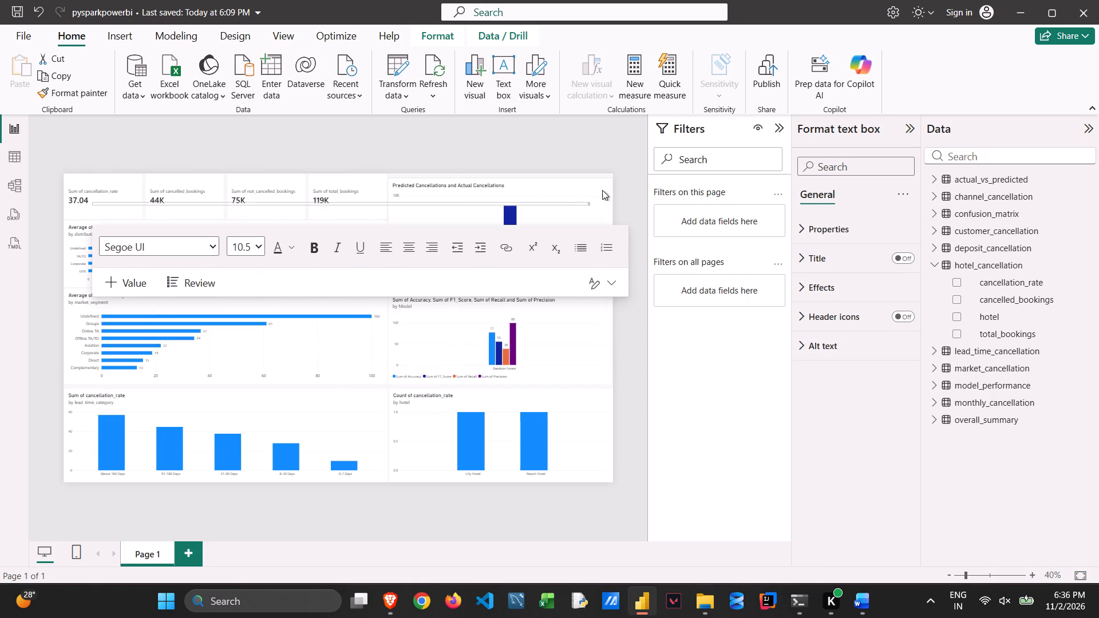
{"action": "left_click_drag", "start_coordinate": [602, 190], "coordinate": [579, 222]}
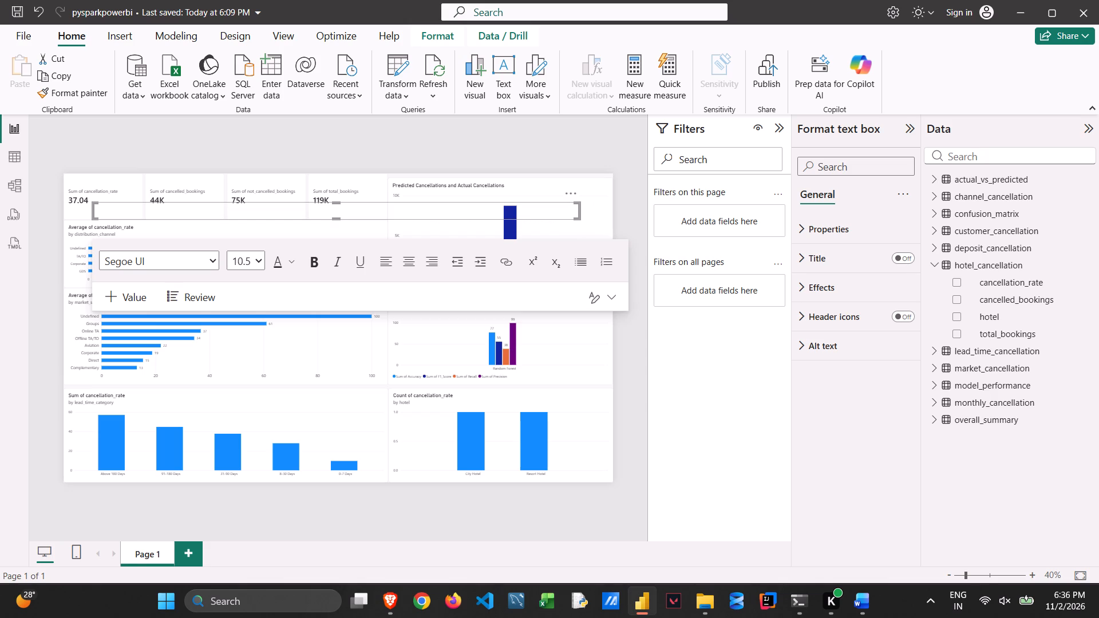
{"action": "left_click_drag", "start_coordinate": [390, 214], "coordinate": [384, 198]}
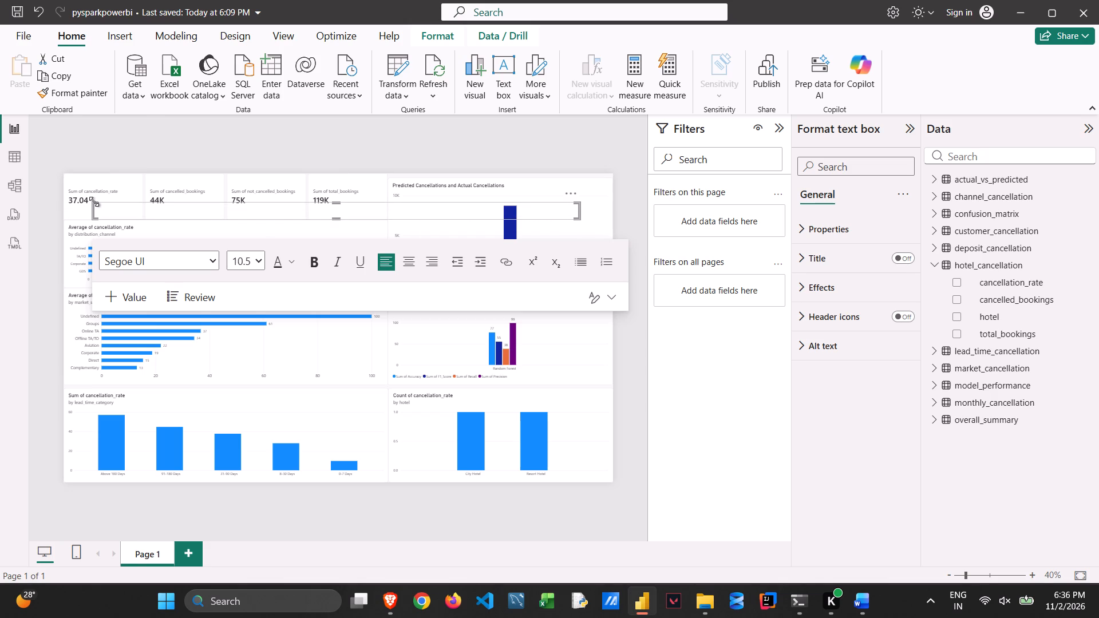
{"action": "left_click_drag", "start_coordinate": [94, 201], "coordinate": [61, 168]}
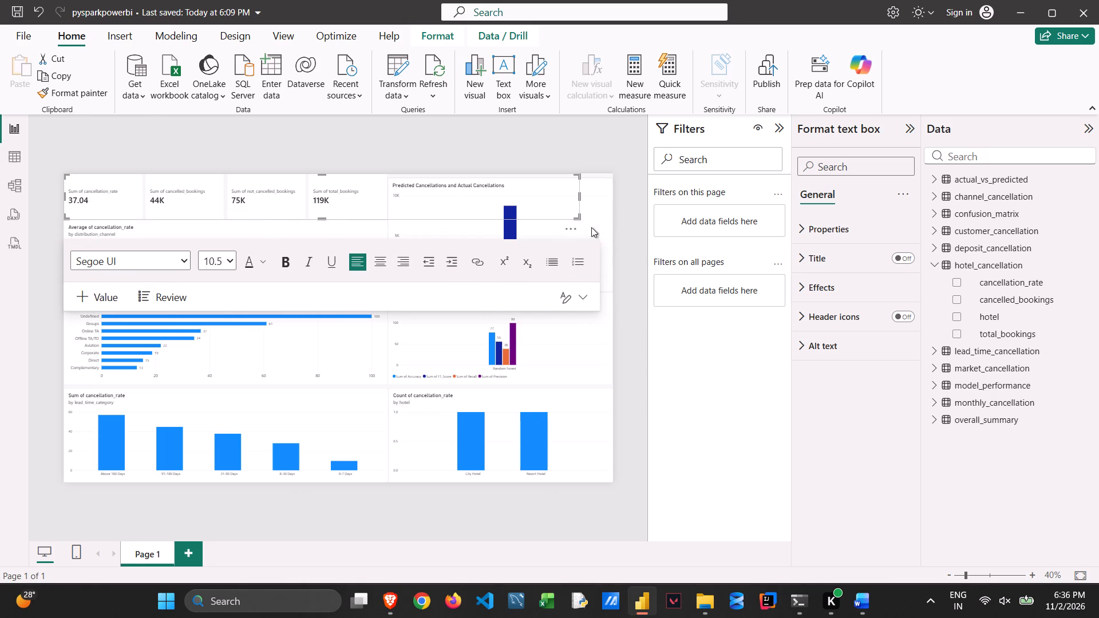
{"action": "left_click_drag", "start_coordinate": [579, 218], "coordinate": [611, 177]}
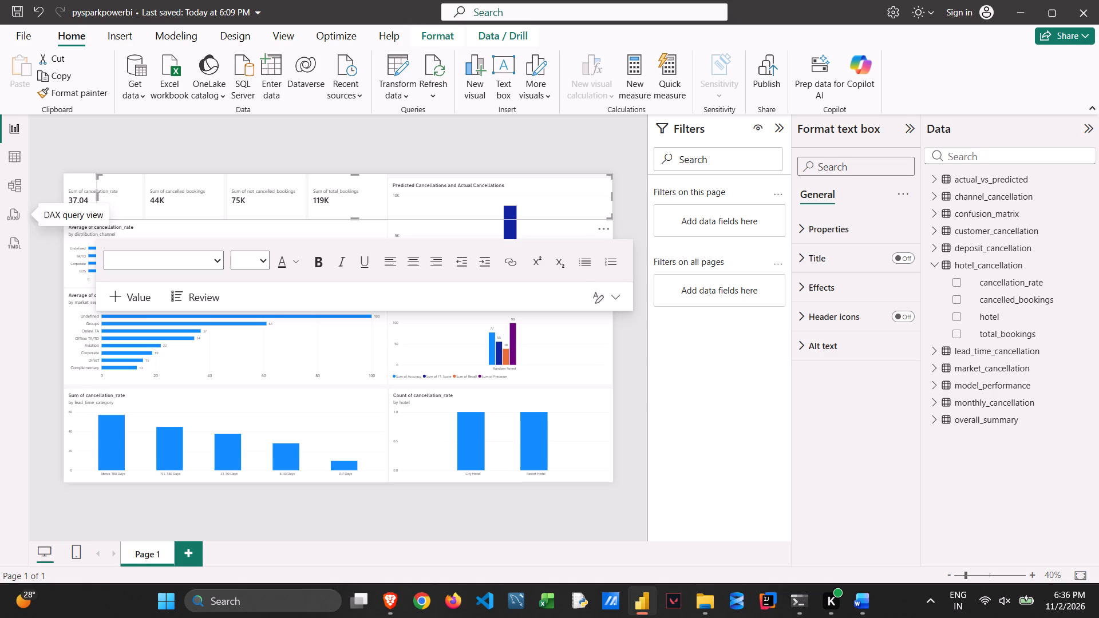
{"action": "left_click_drag", "start_coordinate": [98, 218], "coordinate": [109, 199]}
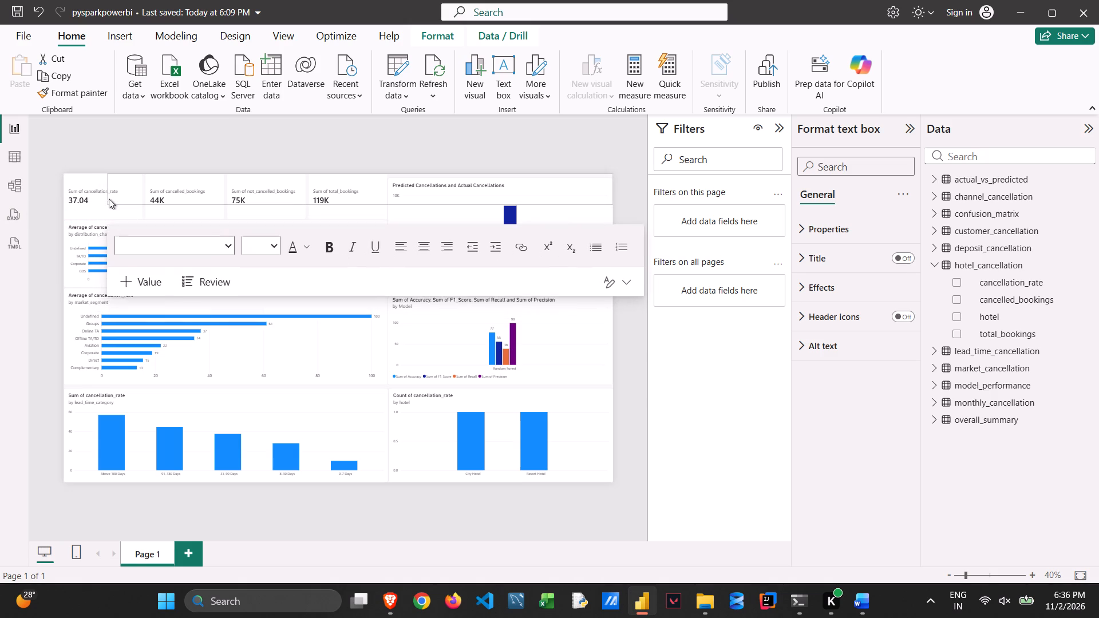
{"action": "left_click_drag", "start_coordinate": [109, 199], "coordinate": [110, 185]}
{"action": "left_click_drag", "start_coordinate": [112, 174], "coordinate": [69, 170]}
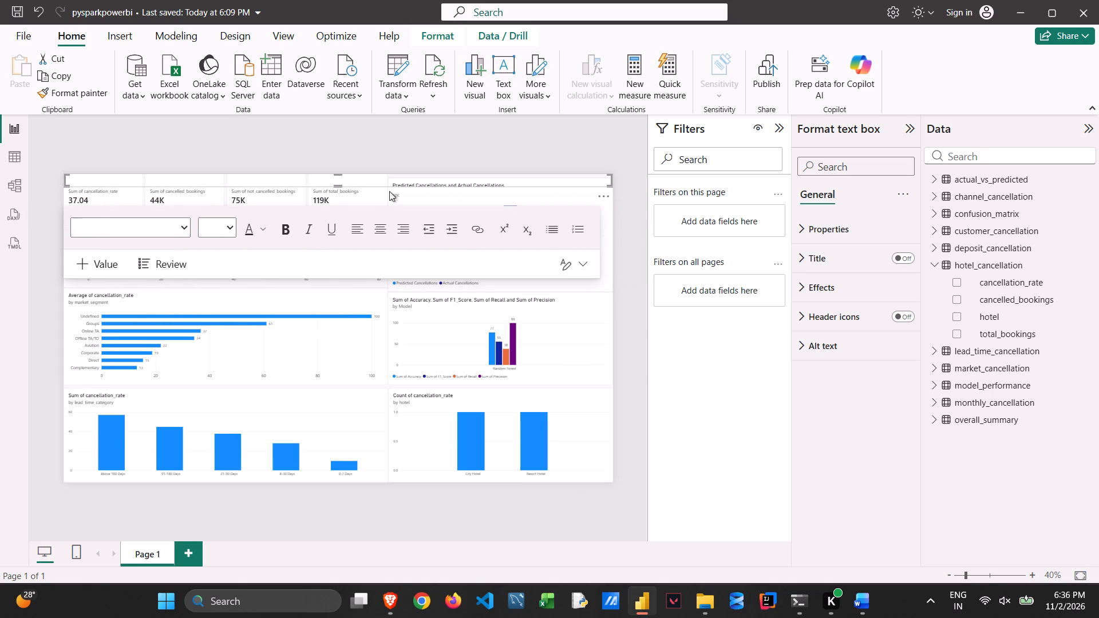
{"action": "left_click", "coordinate": [191, 179]}
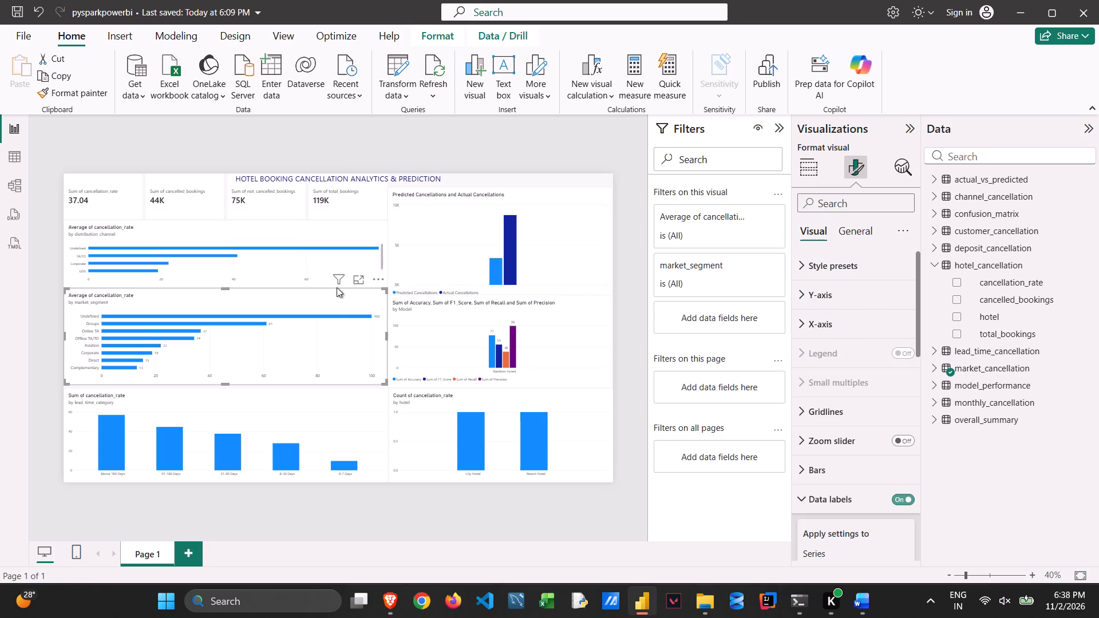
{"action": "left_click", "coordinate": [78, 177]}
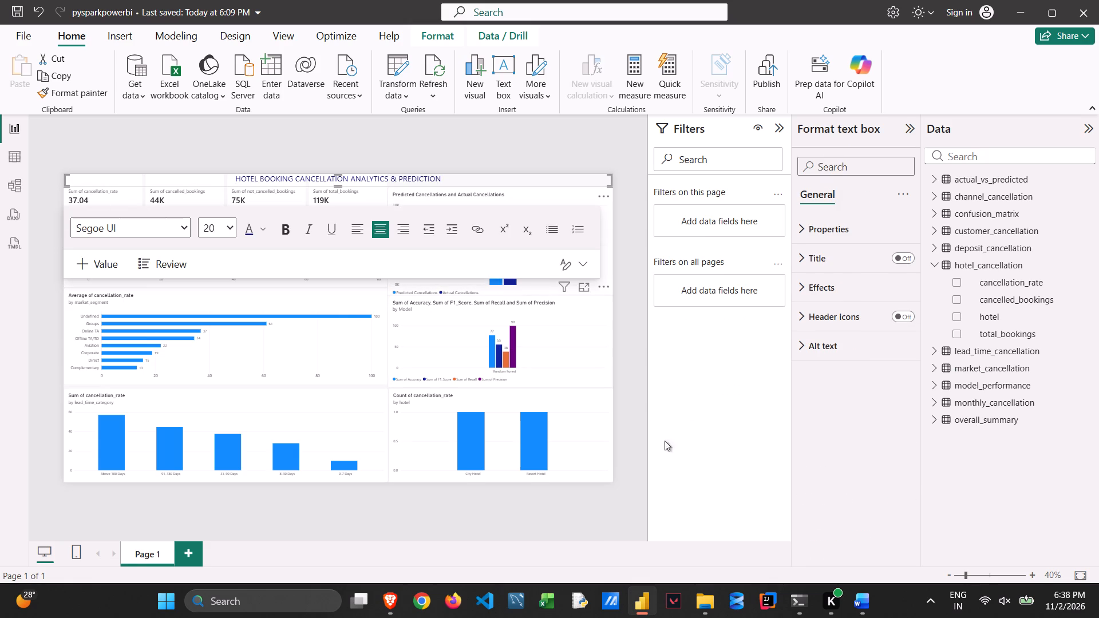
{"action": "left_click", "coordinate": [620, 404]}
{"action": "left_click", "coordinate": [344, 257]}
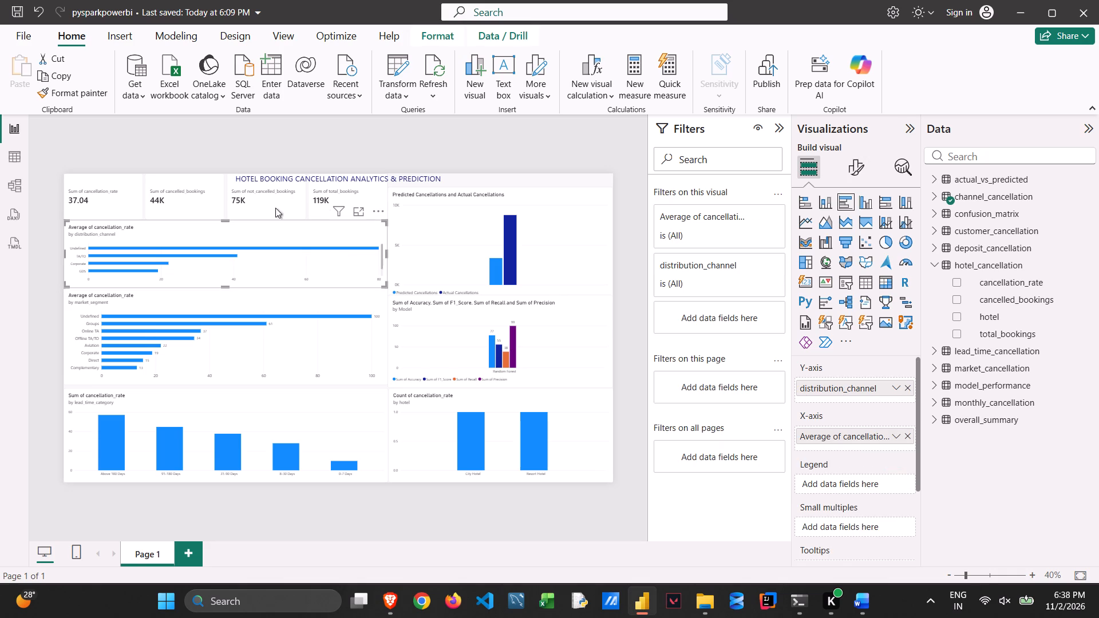
Turn on the visual border for the summary card visual showing the cancellation rate and booking totals.
{"action": "left_click", "coordinate": [131, 205]}
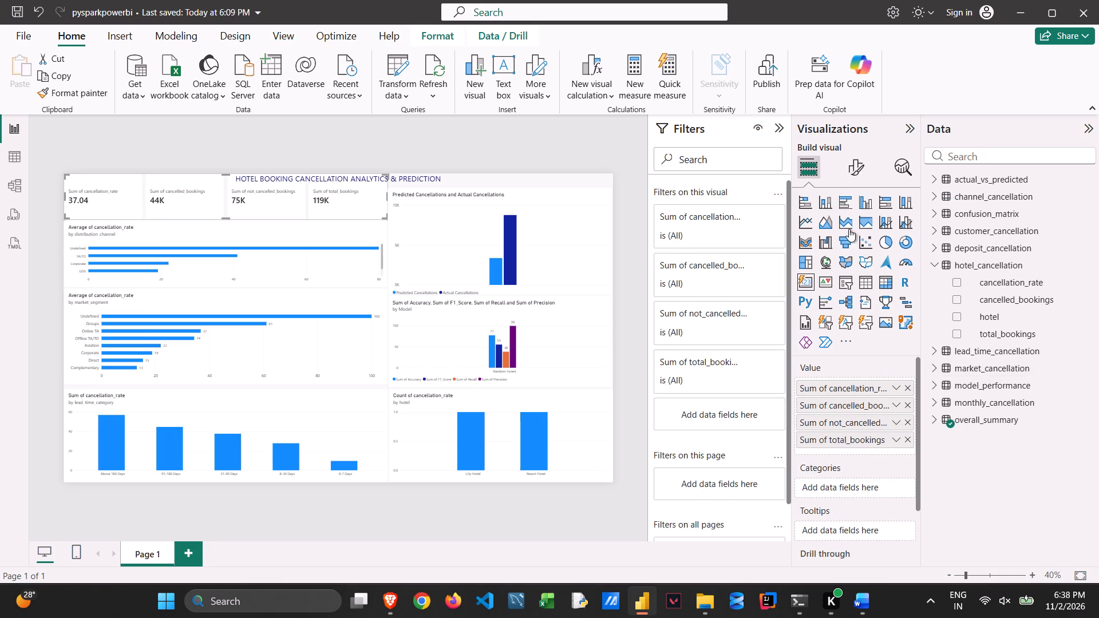
{"action": "left_click", "coordinate": [844, 161]}
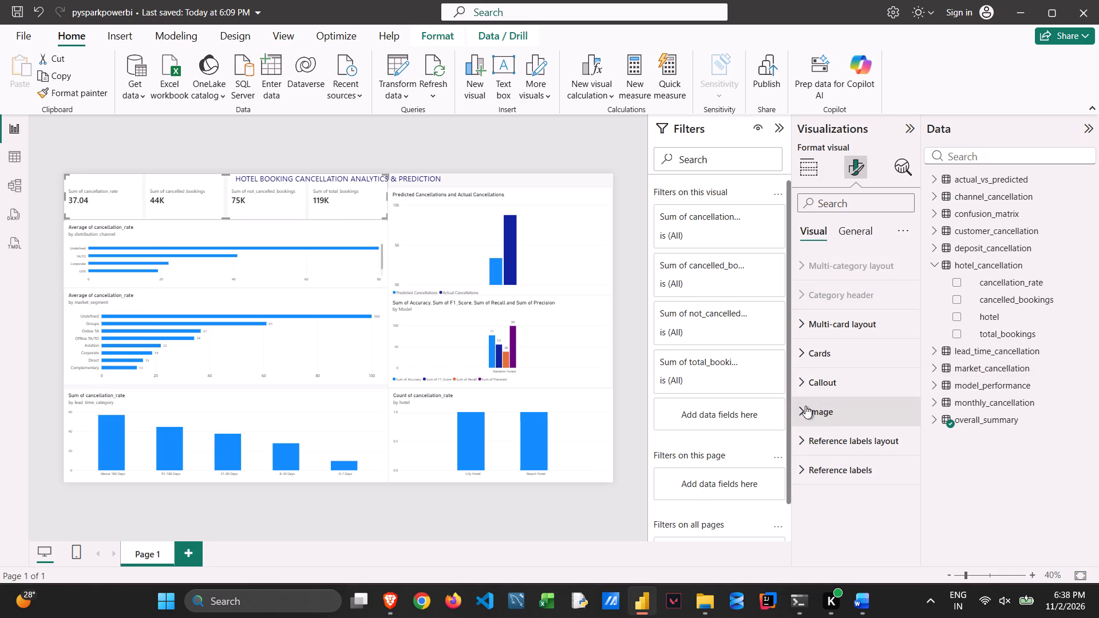
{"action": "left_click", "coordinate": [844, 225]}
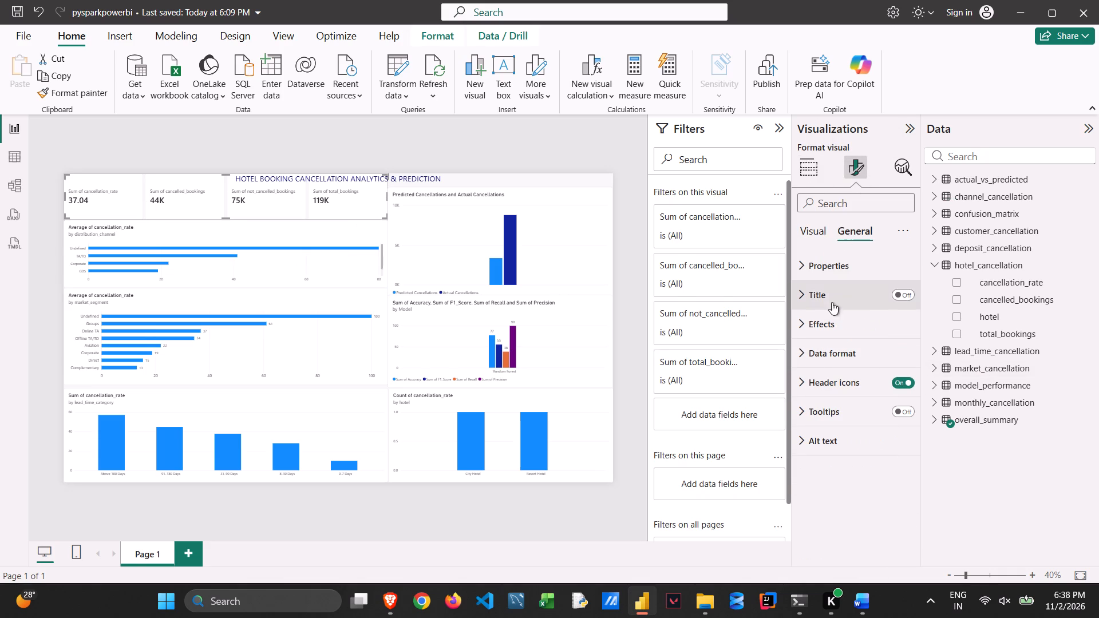
{"action": "left_click", "coordinate": [797, 324]}
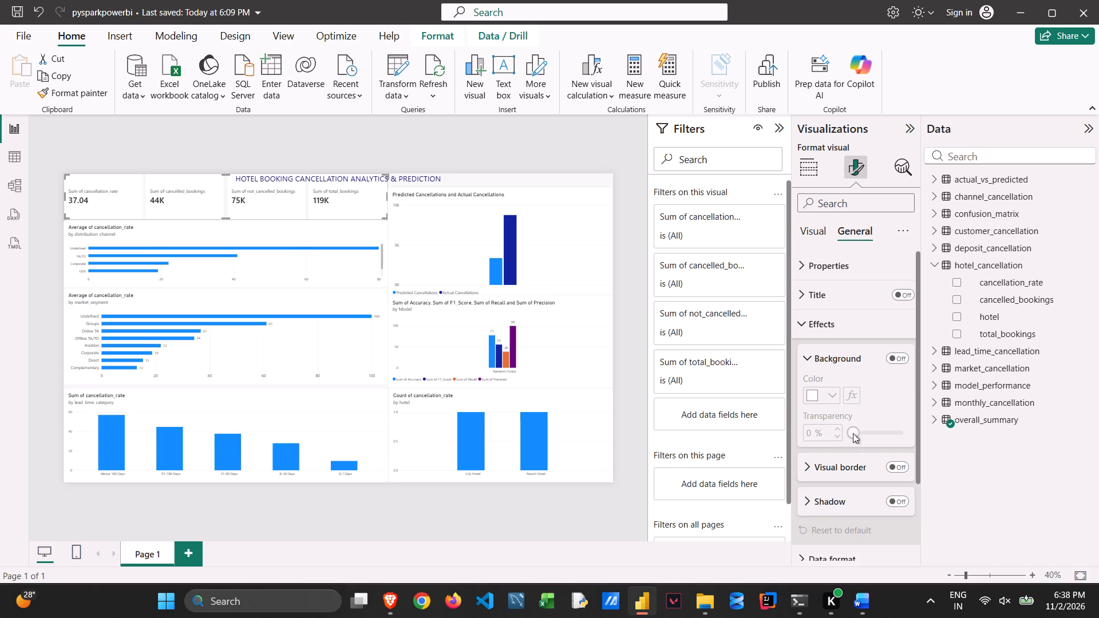
{"action": "left_click", "coordinate": [832, 391]}
{"action": "double_click", "coordinate": [832, 393]}
{"action": "left_click", "coordinate": [820, 463]}
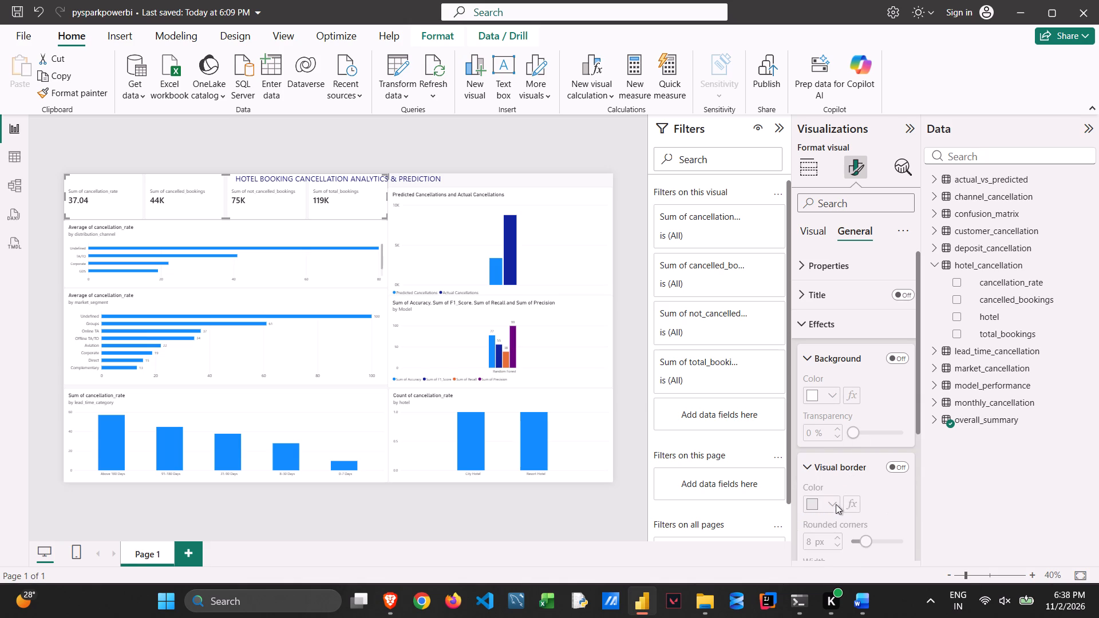
{"action": "double_click", "coordinate": [834, 506]}
{"action": "scroll", "coordinate": [835, 505], "scroll_direction": "up", "scroll_amount": 1}
{"action": "scroll", "coordinate": [835, 505], "scroll_direction": "down", "scroll_amount": 5}
{"action": "scroll", "coordinate": [835, 505], "scroll_direction": "up", "scroll_amount": 1}
{"action": "left_click", "coordinate": [903, 384]}
{"action": "left_click", "coordinate": [900, 389]}
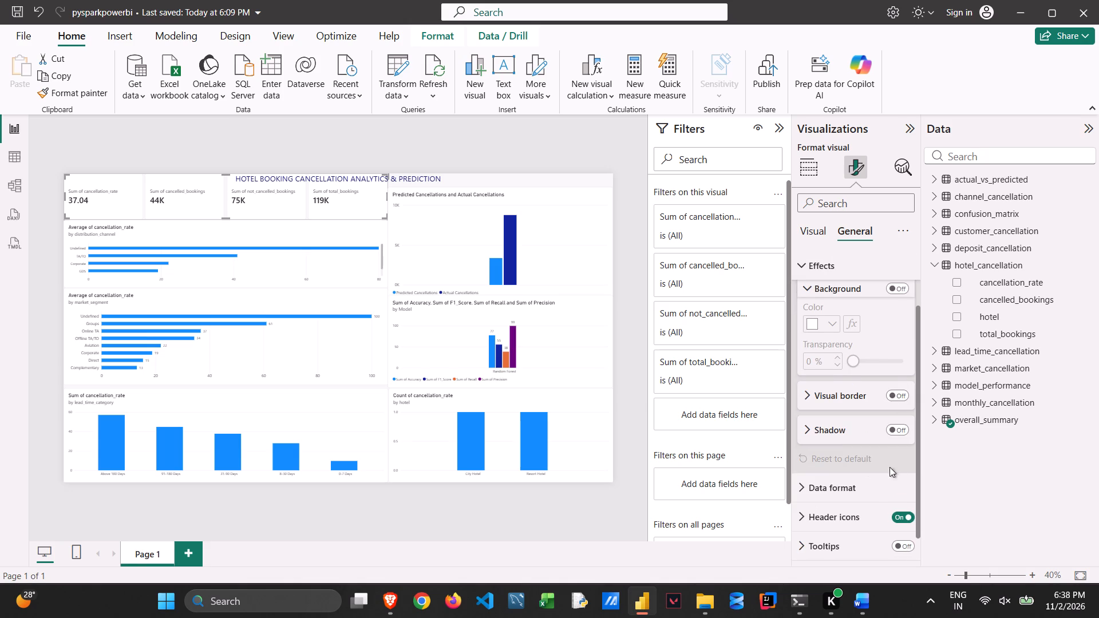
{"action": "left_click", "coordinate": [902, 399]}
{"action": "left_click", "coordinate": [802, 394]}
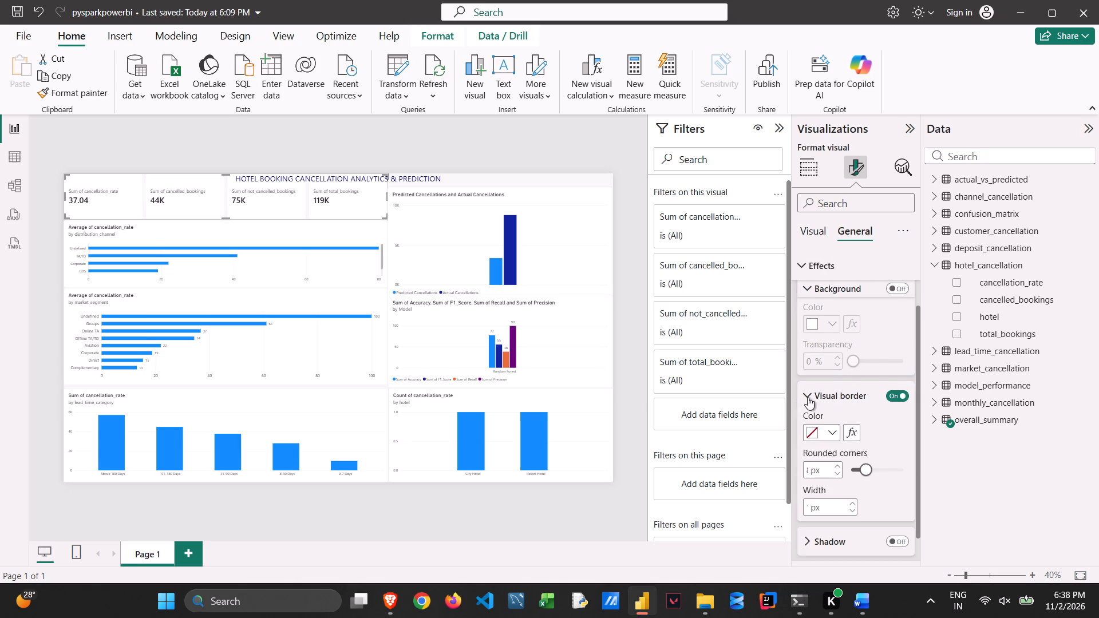
Try a medium blue border on the summary card visual and settle on orange as its border colour.
{"action": "left_click", "coordinate": [833, 431]}
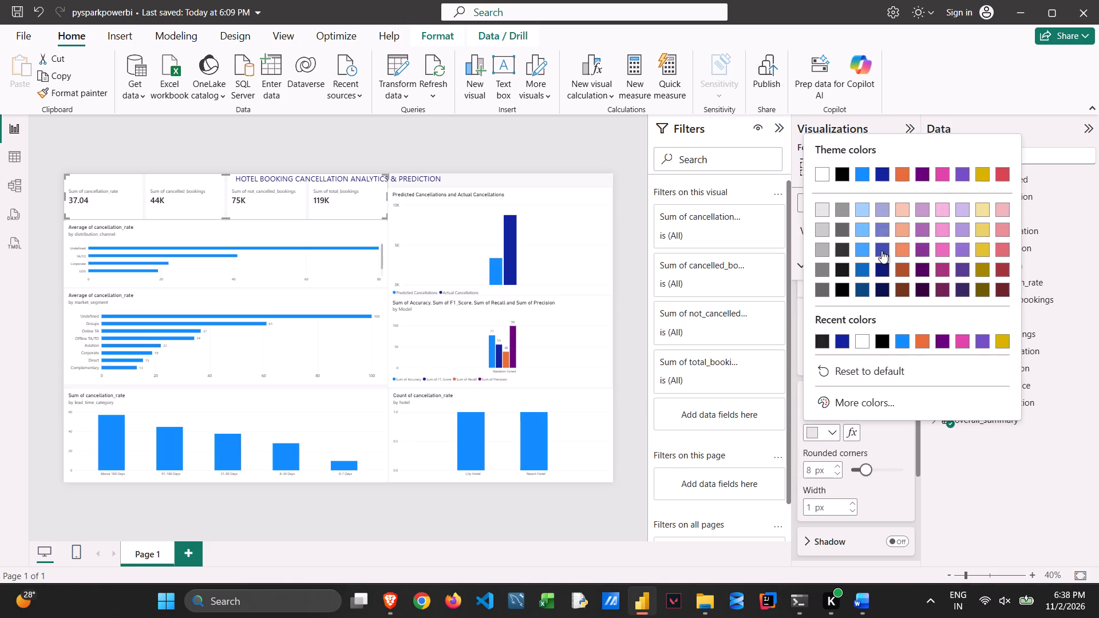
{"action": "left_click", "coordinate": [881, 251]}
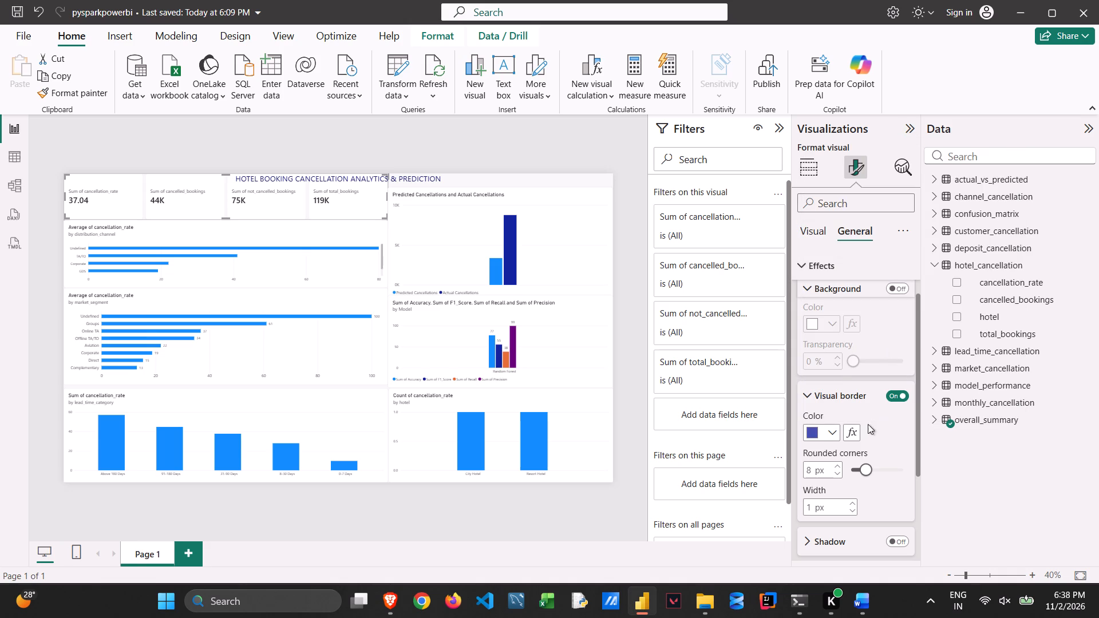
{"action": "left_click", "coordinate": [833, 432]}
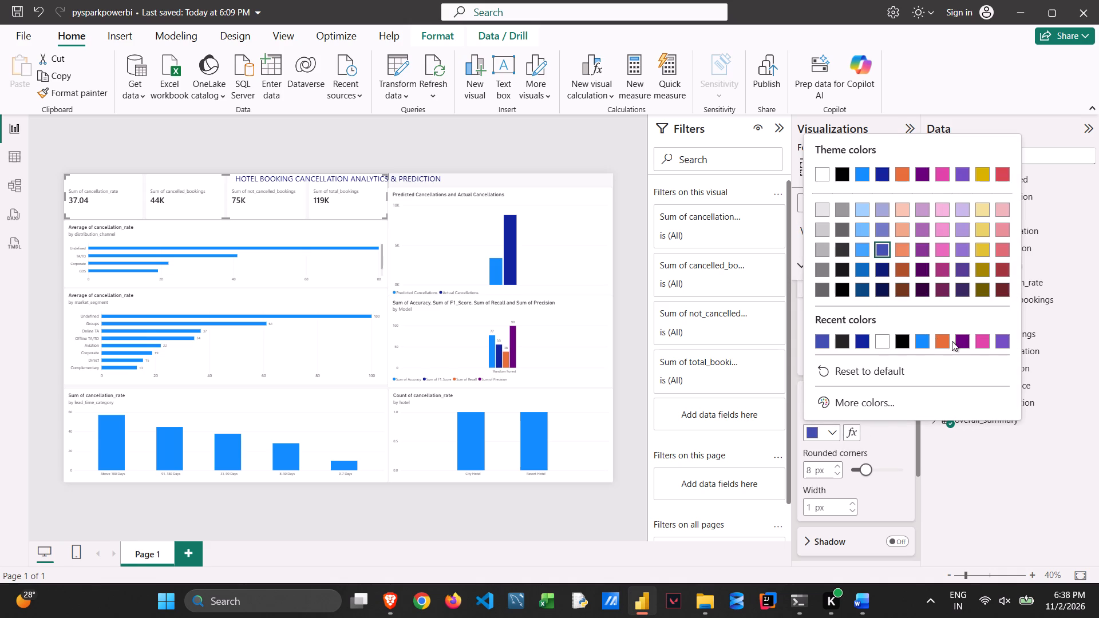
{"action": "left_click", "coordinate": [942, 341]}
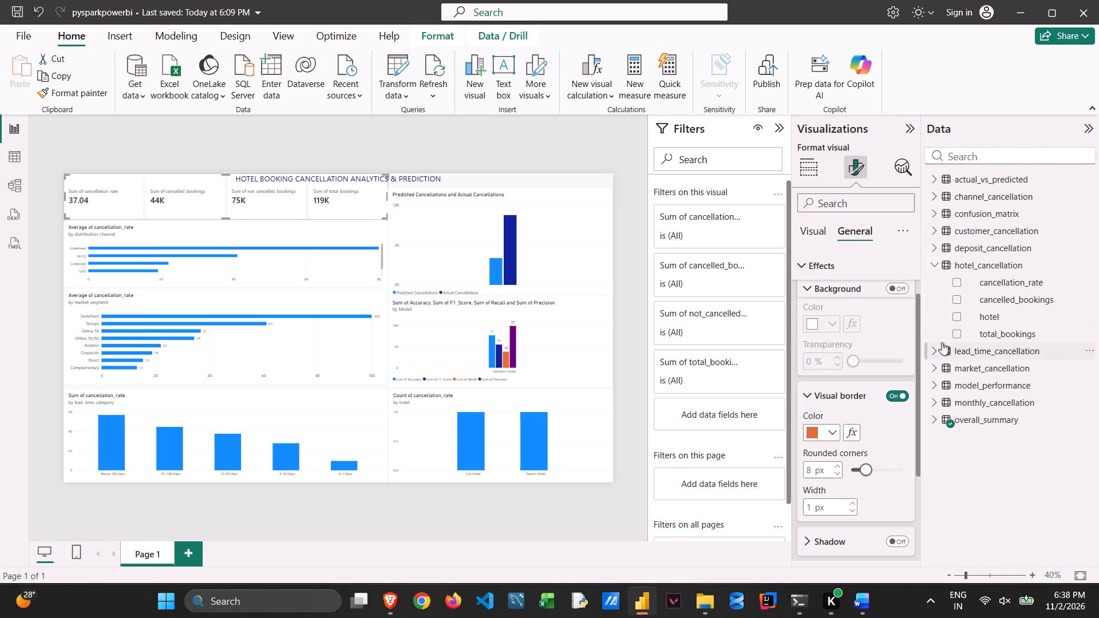
{"action": "left_click", "coordinate": [828, 433]}
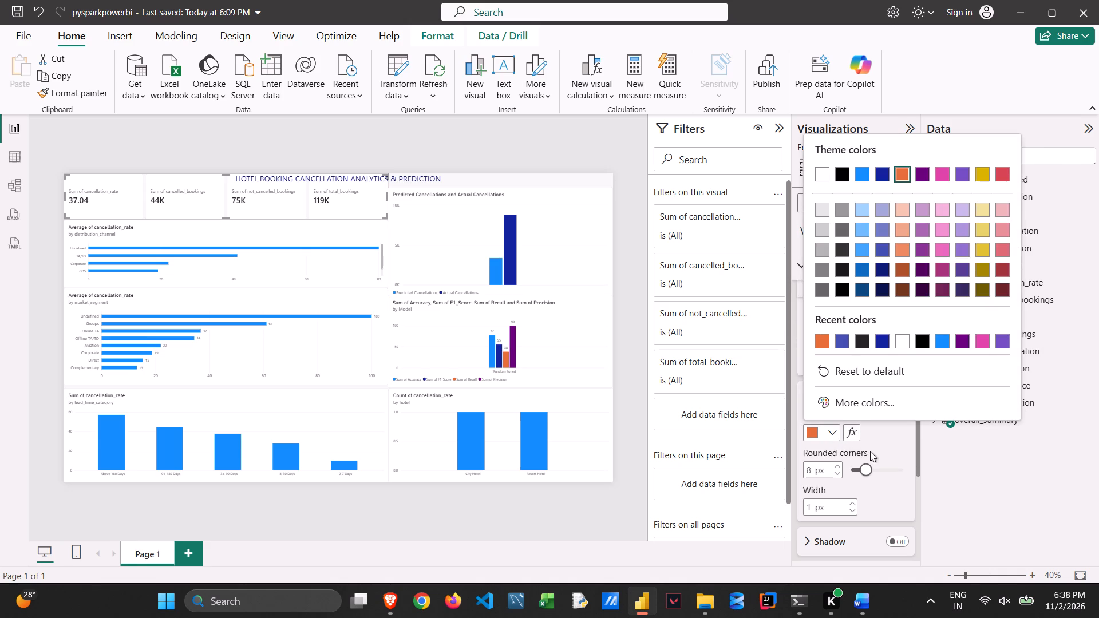
{"action": "left_click", "coordinate": [870, 451]}
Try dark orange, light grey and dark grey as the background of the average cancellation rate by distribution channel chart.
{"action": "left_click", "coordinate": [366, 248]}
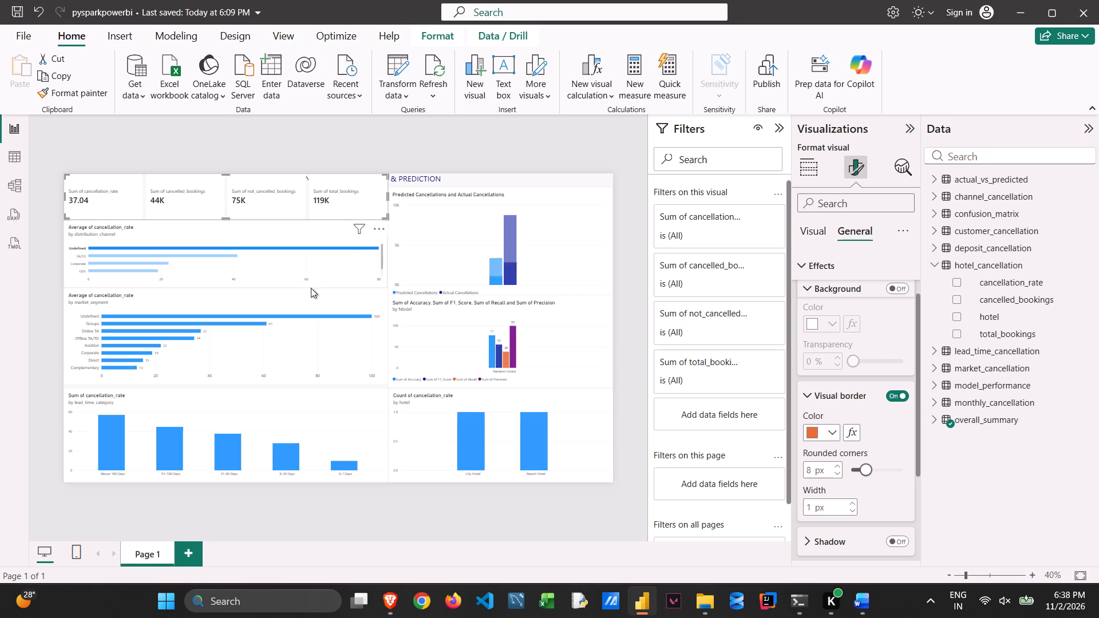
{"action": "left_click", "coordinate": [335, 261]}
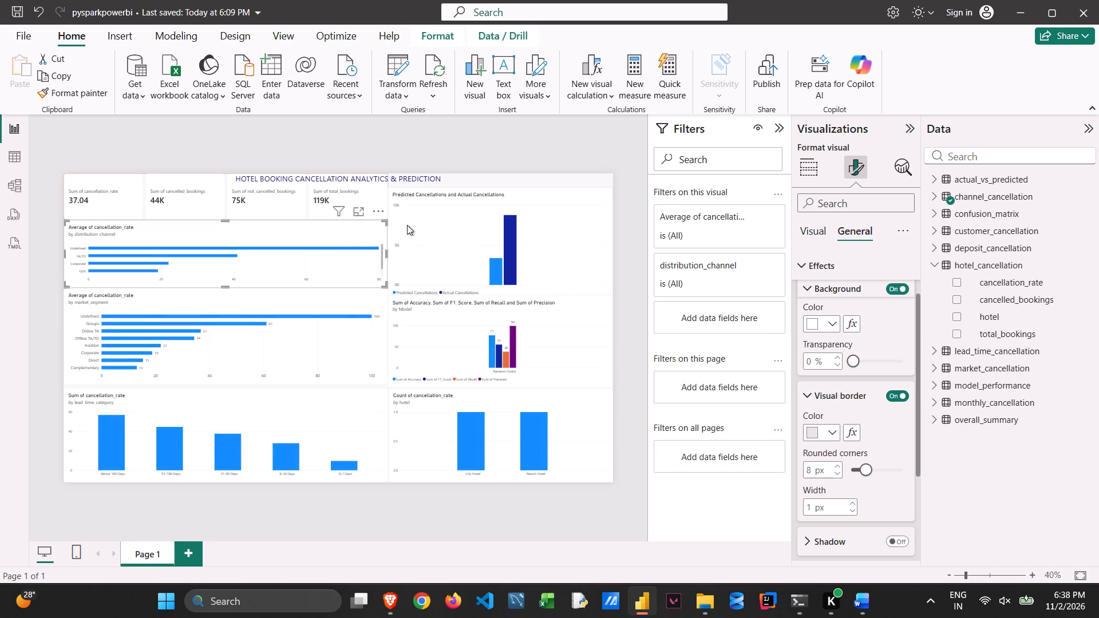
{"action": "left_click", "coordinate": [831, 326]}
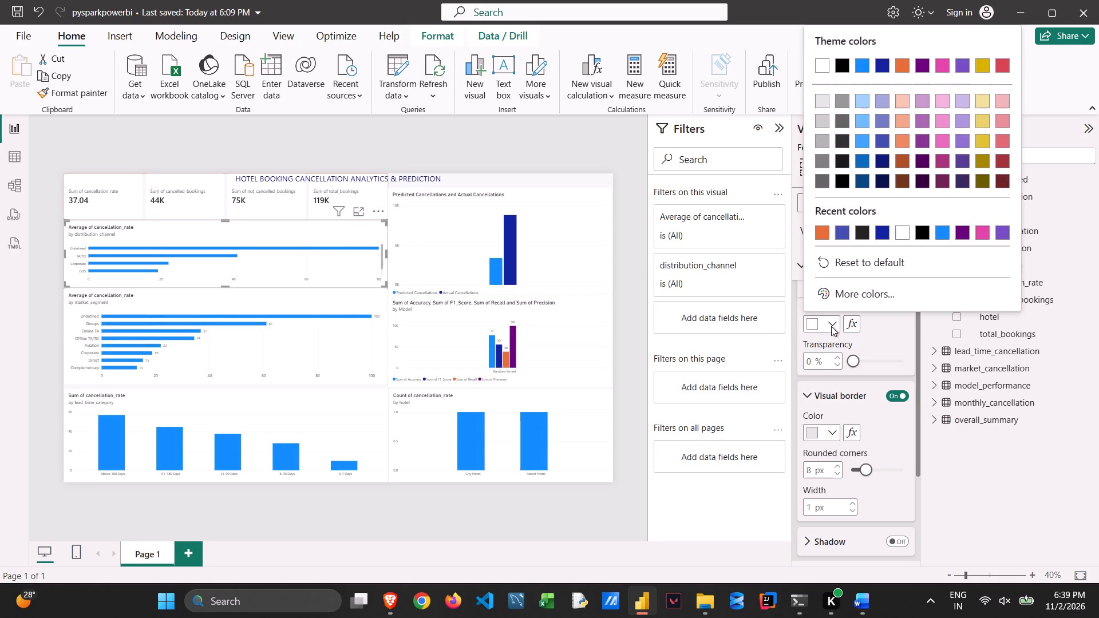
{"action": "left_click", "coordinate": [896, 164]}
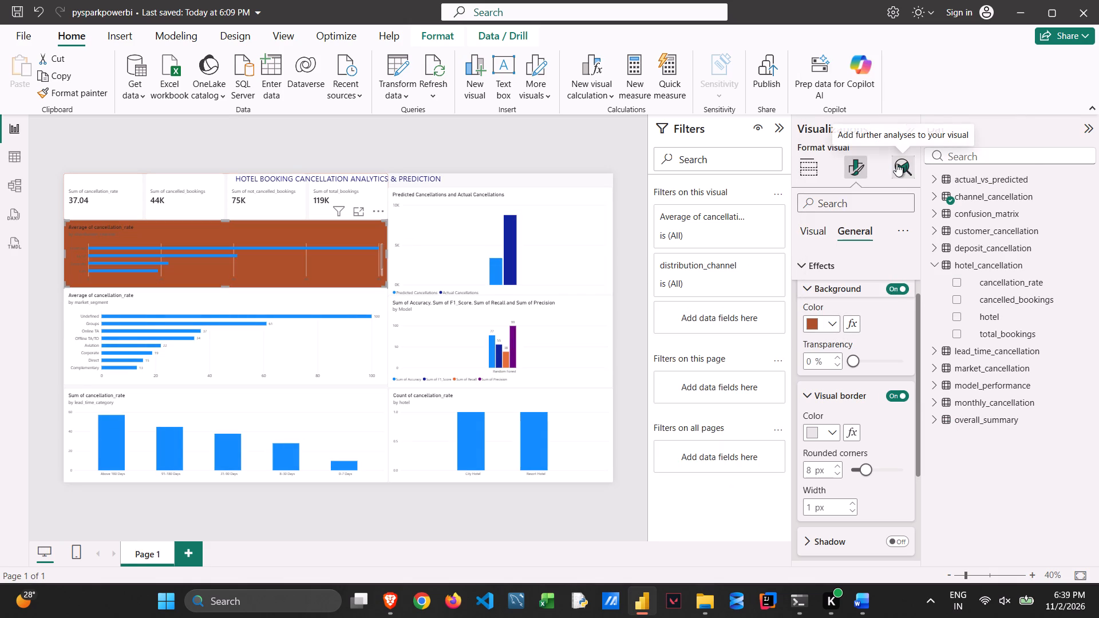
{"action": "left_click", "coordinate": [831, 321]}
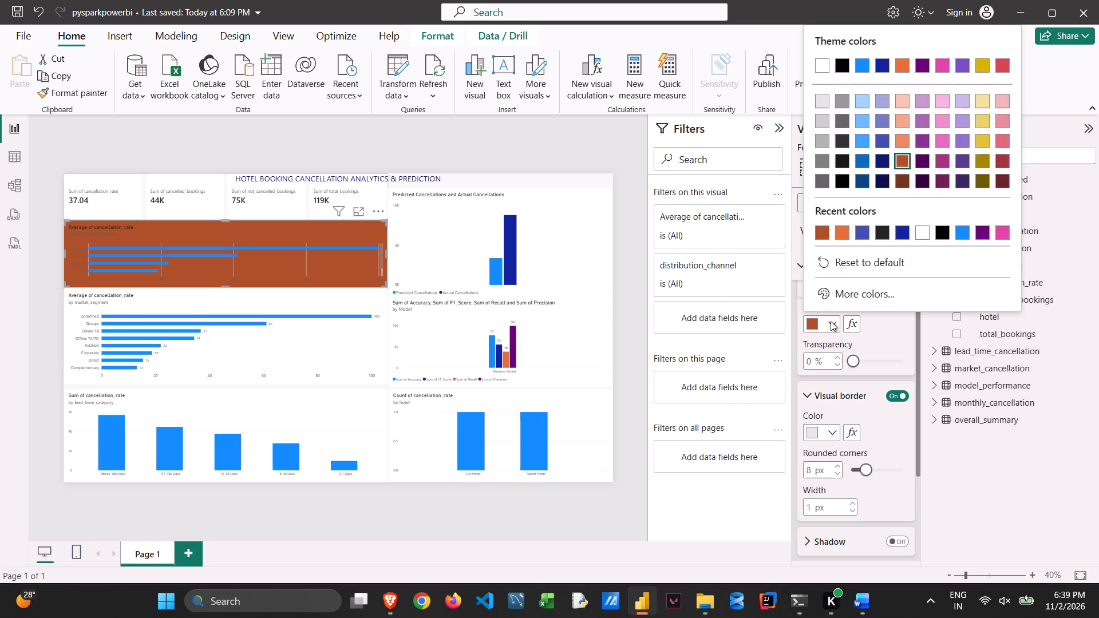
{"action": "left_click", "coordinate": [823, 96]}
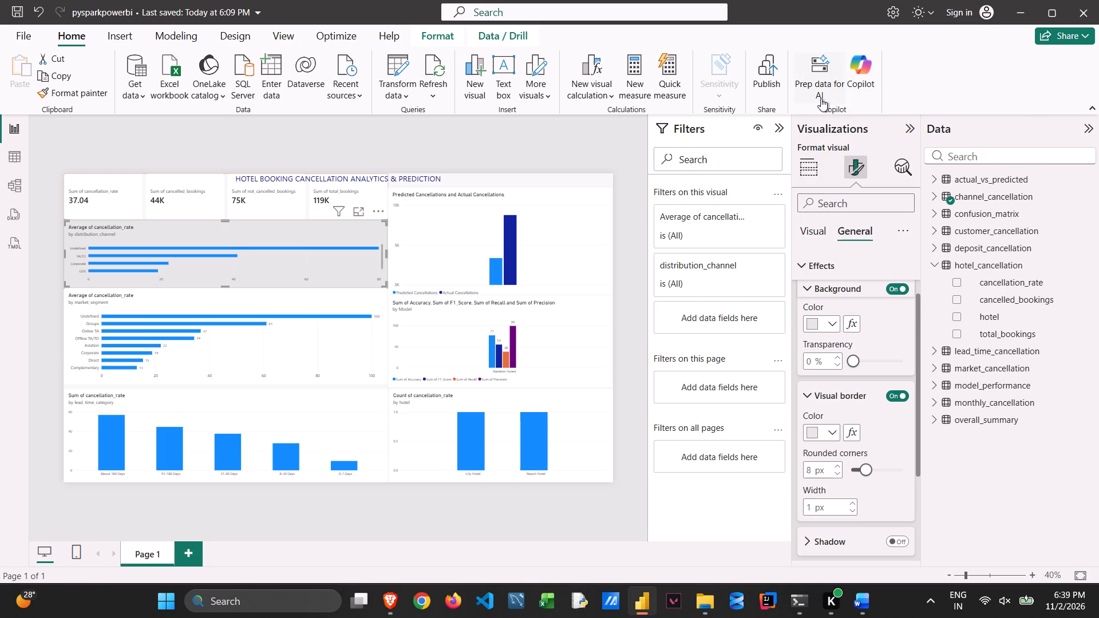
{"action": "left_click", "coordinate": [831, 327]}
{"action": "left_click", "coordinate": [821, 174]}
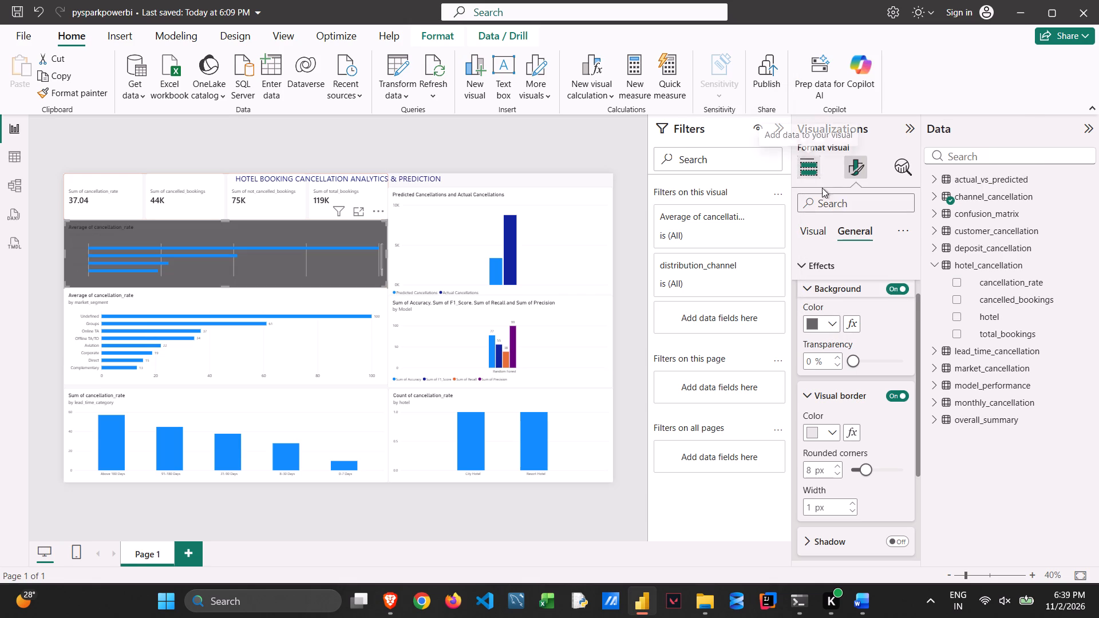
Mix a custom light pink, #F2DCDC, as the background of the average cancellation rate by distribution channel chart.
{"action": "left_click", "coordinate": [829, 322]}
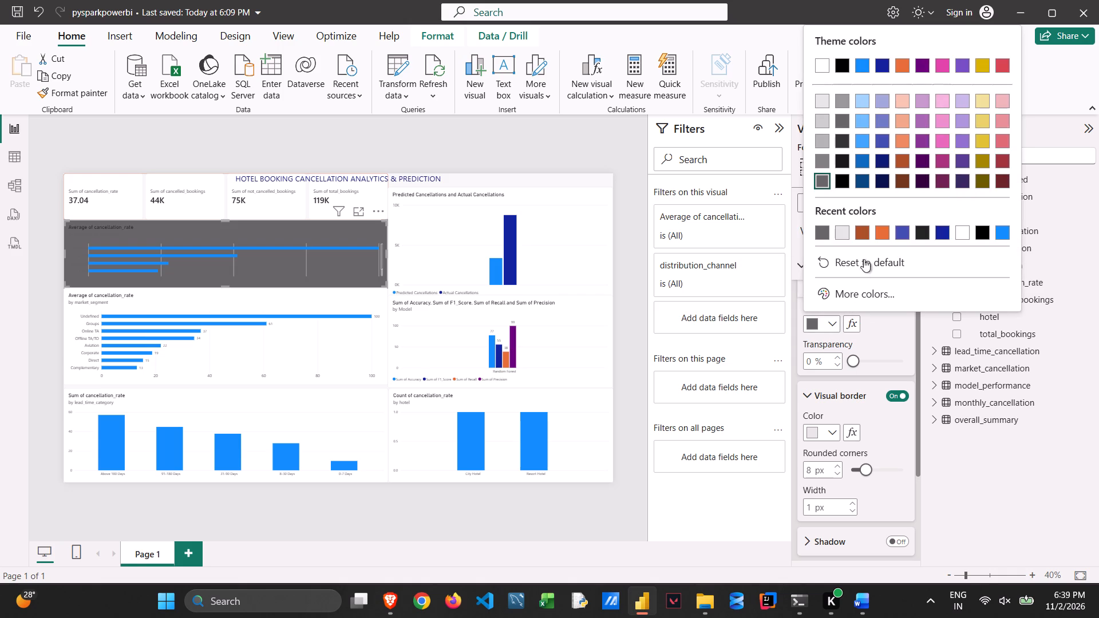
{"action": "left_click", "coordinate": [830, 300]}
{"action": "left_click_drag", "start_coordinate": [817, 148], "coordinate": [823, 126]}
{"action": "left_click_drag", "start_coordinate": [821, 153], "coordinate": [827, 100]}
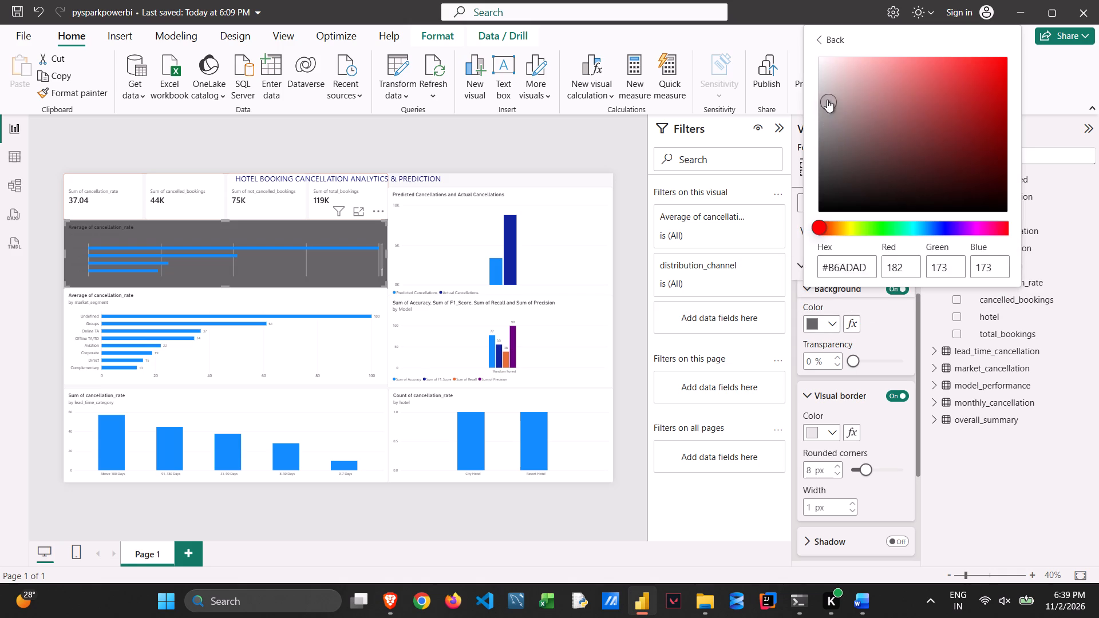
{"action": "left_click_drag", "start_coordinate": [827, 100], "coordinate": [835, 80]}
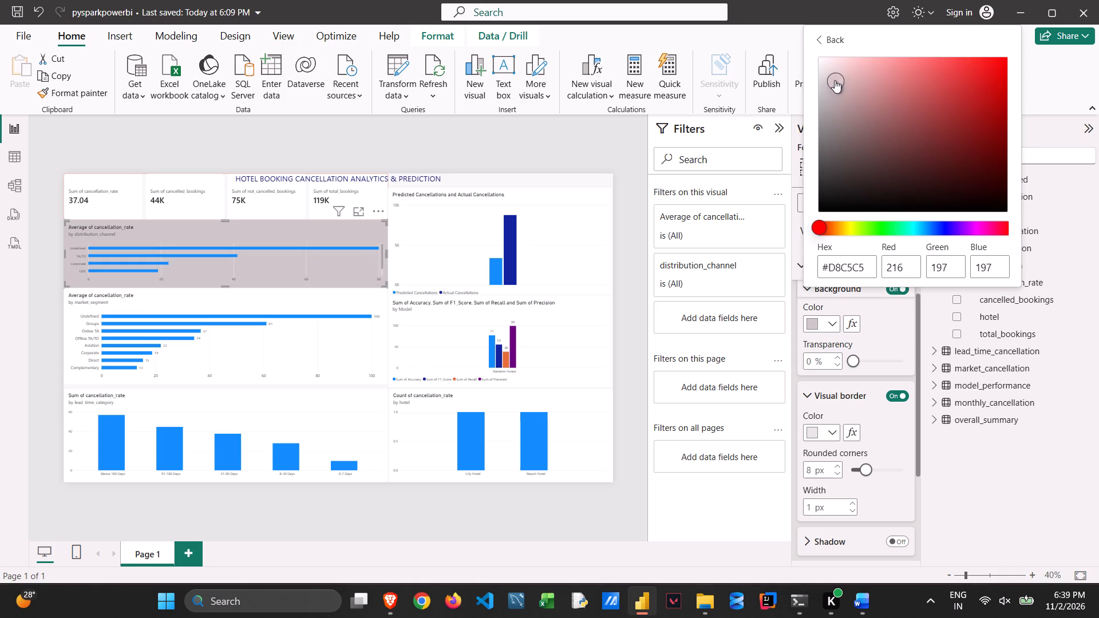
{"action": "left_click_drag", "start_coordinate": [835, 80], "coordinate": [903, 72]}
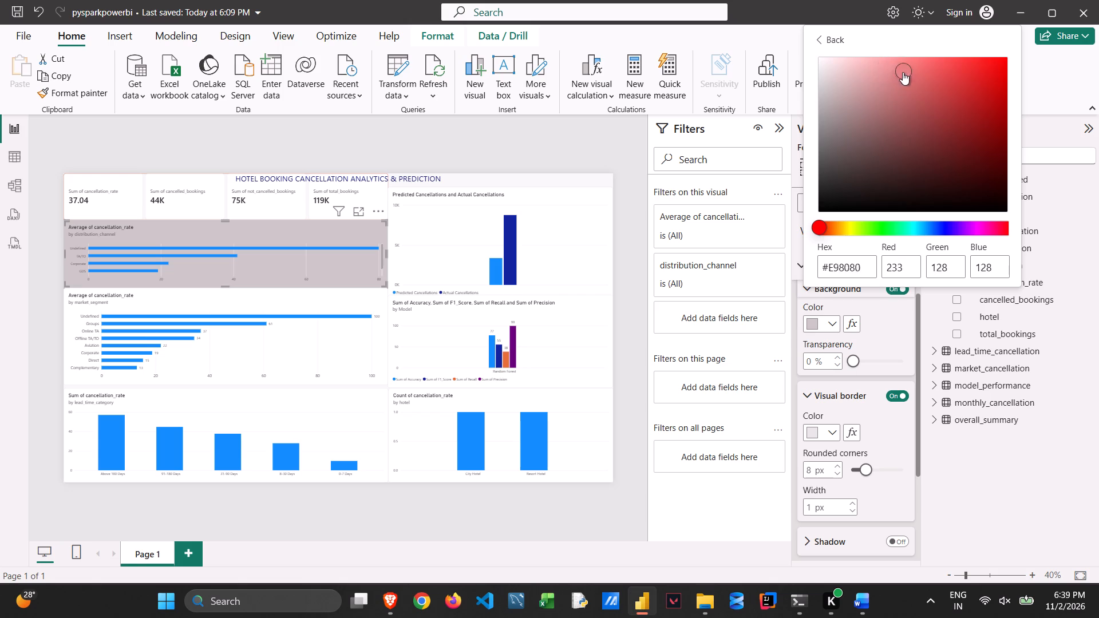
{"action": "left_click_drag", "start_coordinate": [903, 72], "coordinate": [890, 101]}
{"action": "left_click_drag", "start_coordinate": [889, 101], "coordinate": [863, 85]}
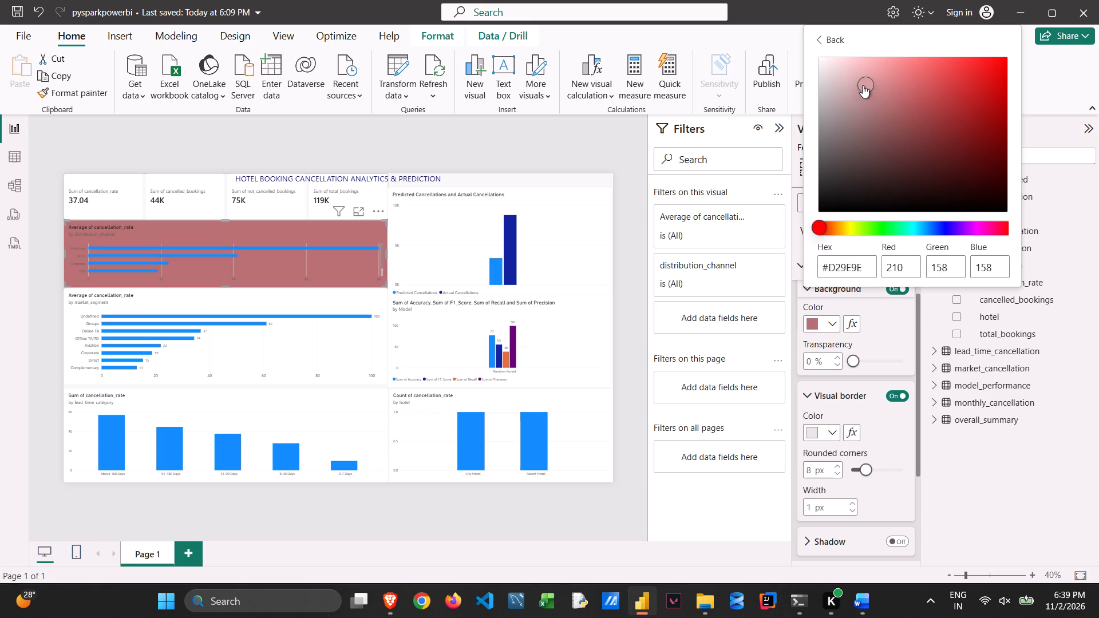
{"action": "left_click_drag", "start_coordinate": [863, 85], "coordinate": [858, 89]}
{"action": "left_click_drag", "start_coordinate": [860, 89], "coordinate": [833, 100]}
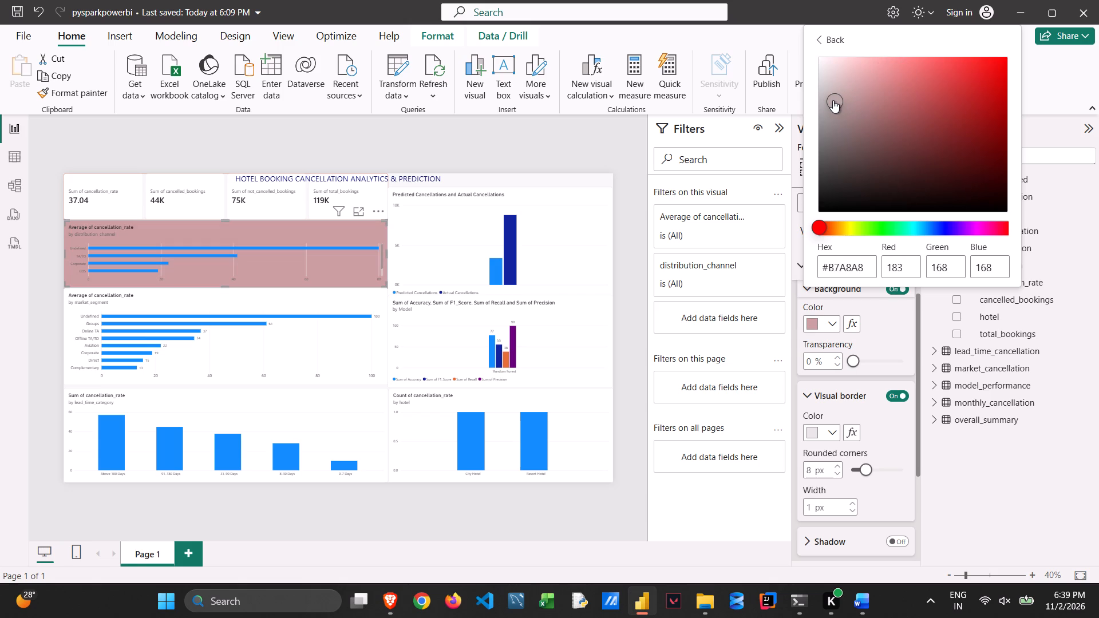
{"action": "left_click_drag", "start_coordinate": [833, 100], "coordinate": [831, 101]}
{"action": "left_click_drag", "start_coordinate": [832, 101], "coordinate": [854, 69]}
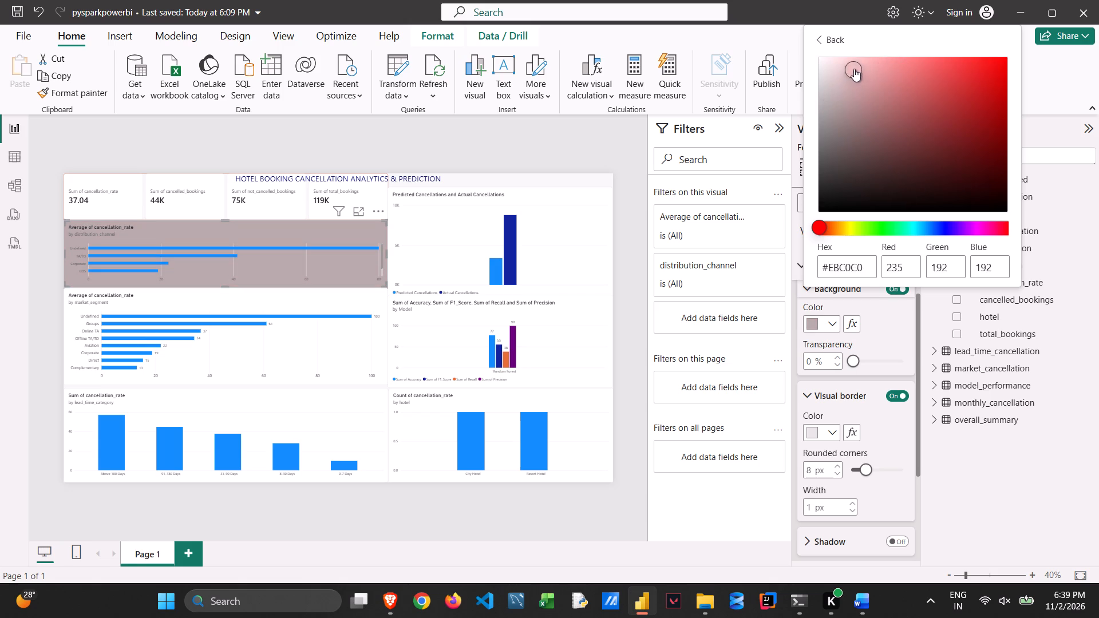
{"action": "left_click_drag", "start_coordinate": [854, 69], "coordinate": [835, 65]}
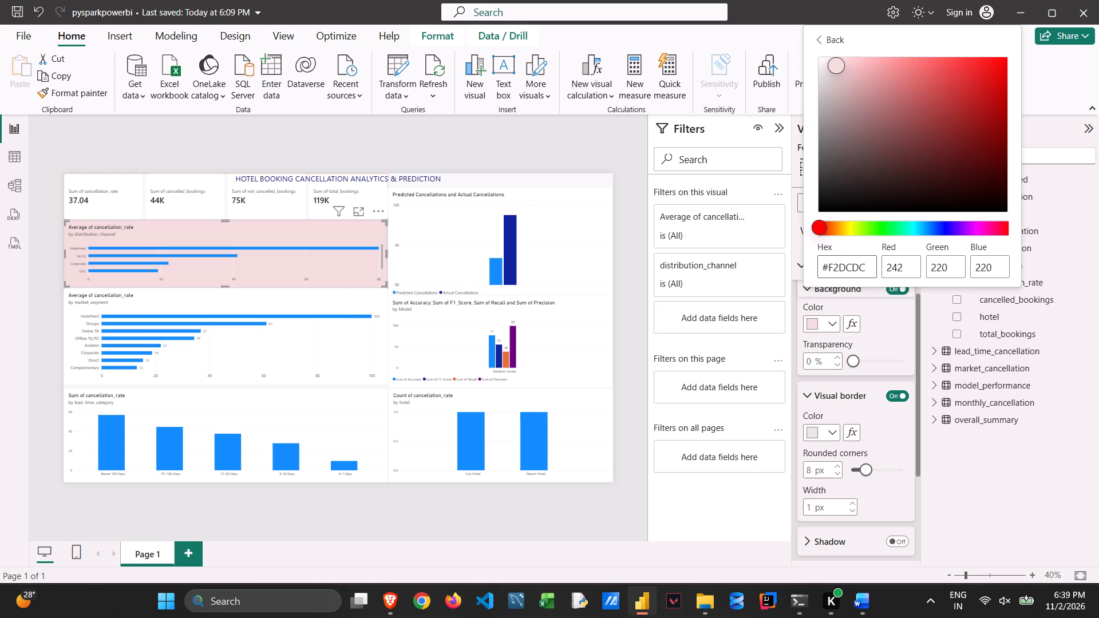
Copy the hex code #F2DCDC and apply it as the background of the average cancellation rate by market segment chart.
{"action": "left_click_drag", "start_coordinate": [824, 268], "coordinate": [868, 268]}
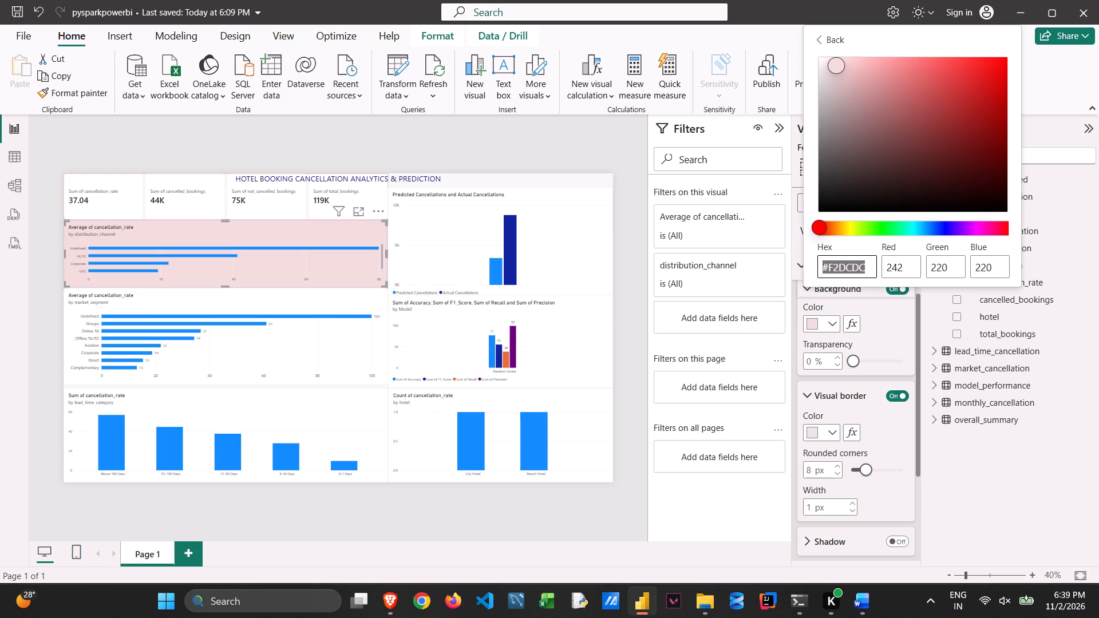
{"action": "key", "text": "ctrl+c"}
{"action": "left_click", "coordinate": [357, 347]}
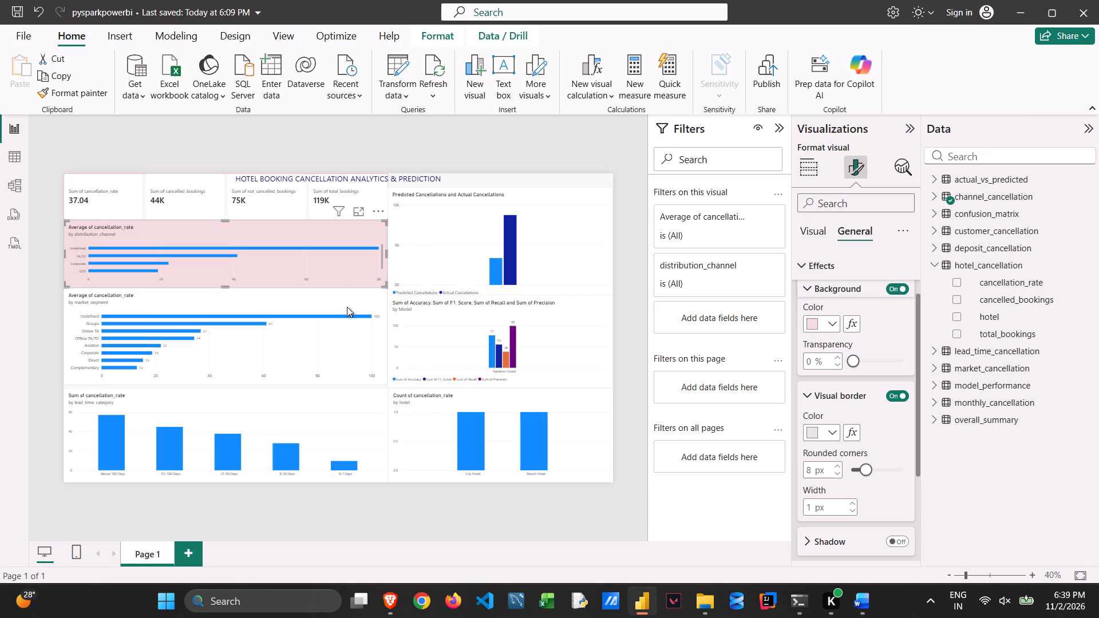
{"action": "left_click", "coordinate": [347, 299]}
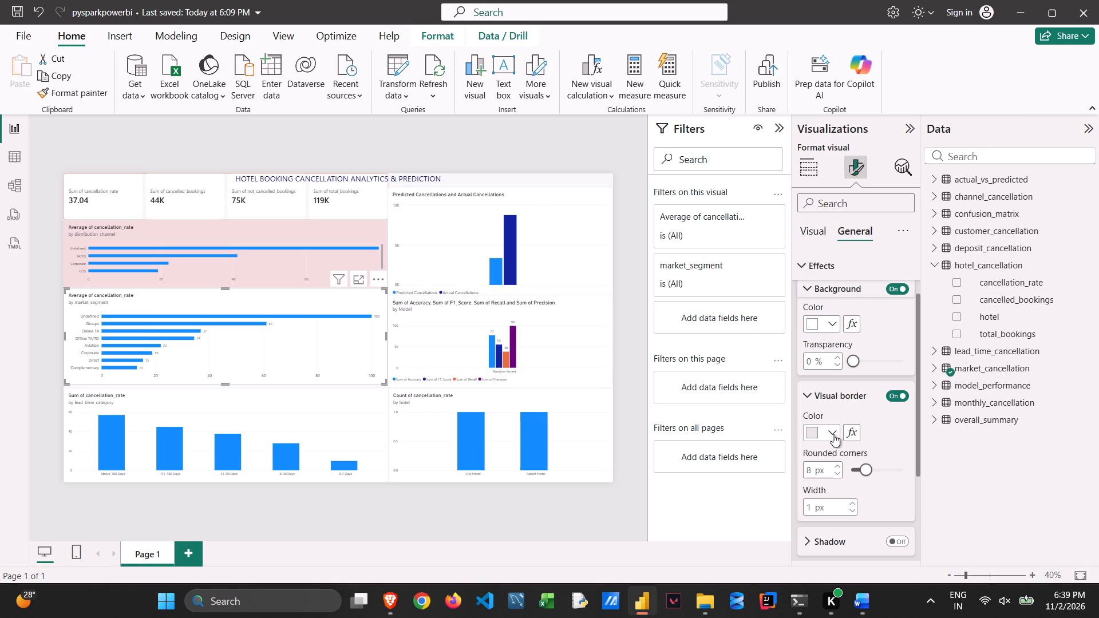
{"action": "left_click", "coordinate": [832, 323]}
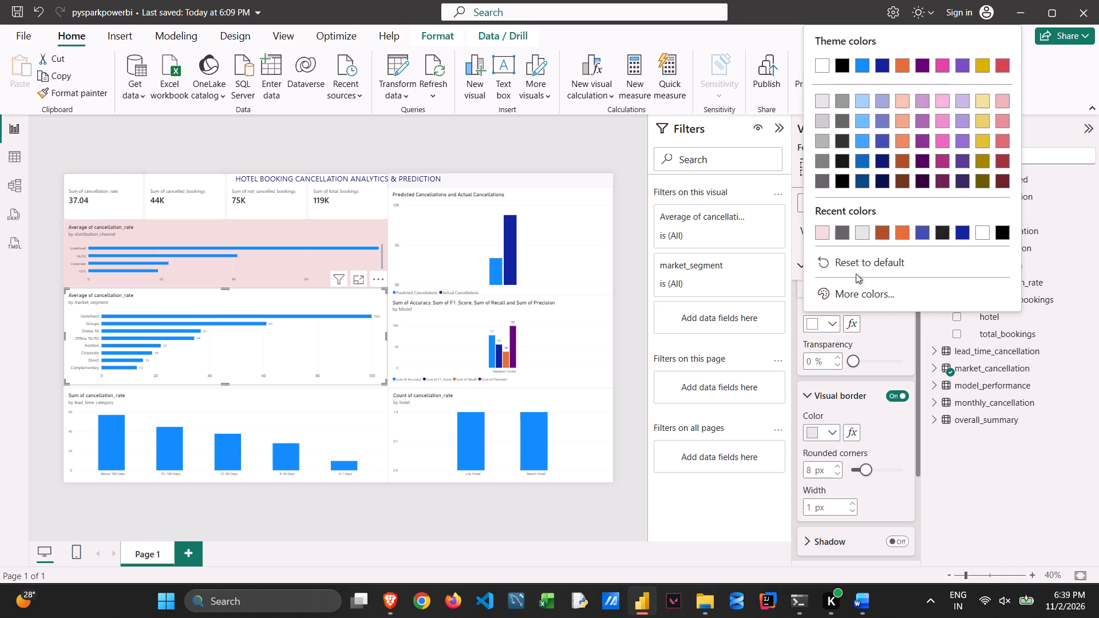
{"action": "left_click", "coordinate": [849, 295]}
{"action": "key", "text": "ctrl+v"}
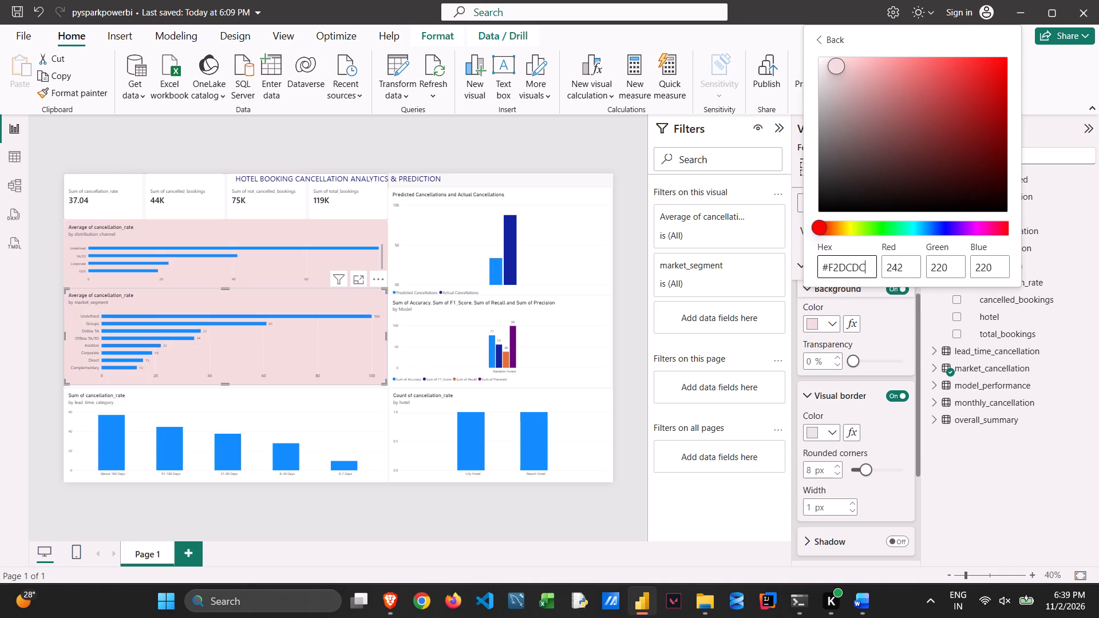
{"action": "left_click", "coordinate": [358, 395]}
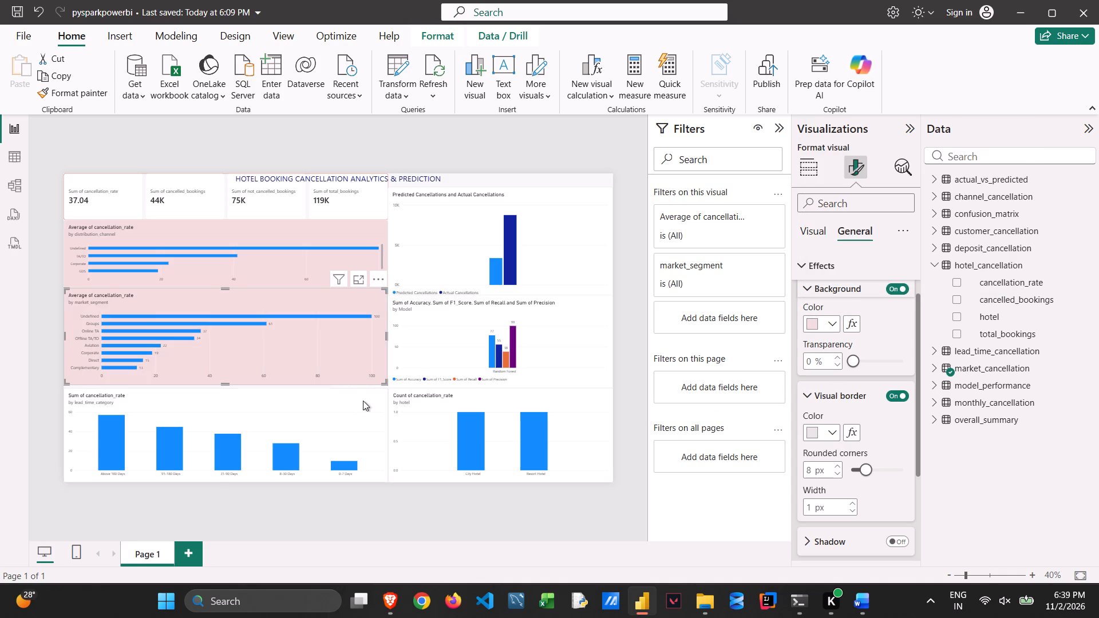
Set the background of the cancellation rate by lead time category chart to #F2DCDC.
{"action": "left_click", "coordinate": [363, 401]}
{"action": "left_click", "coordinate": [832, 320]}
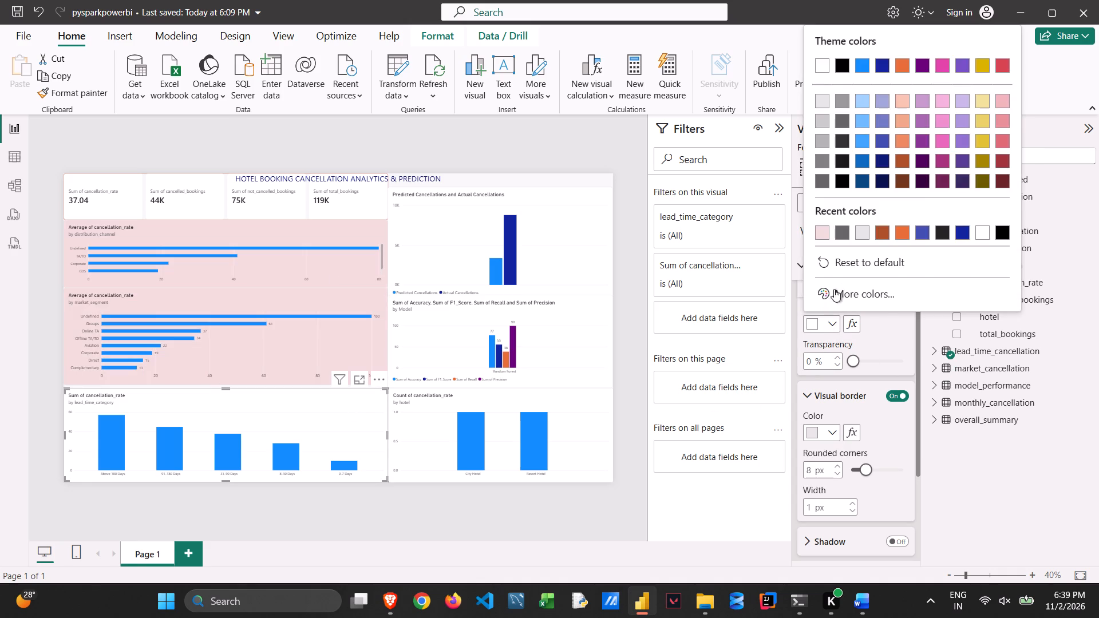
{"action": "left_click", "coordinate": [834, 299]}
{"action": "left_click", "coordinate": [861, 264]}
{"action": "key", "text": "ctrl+a"}
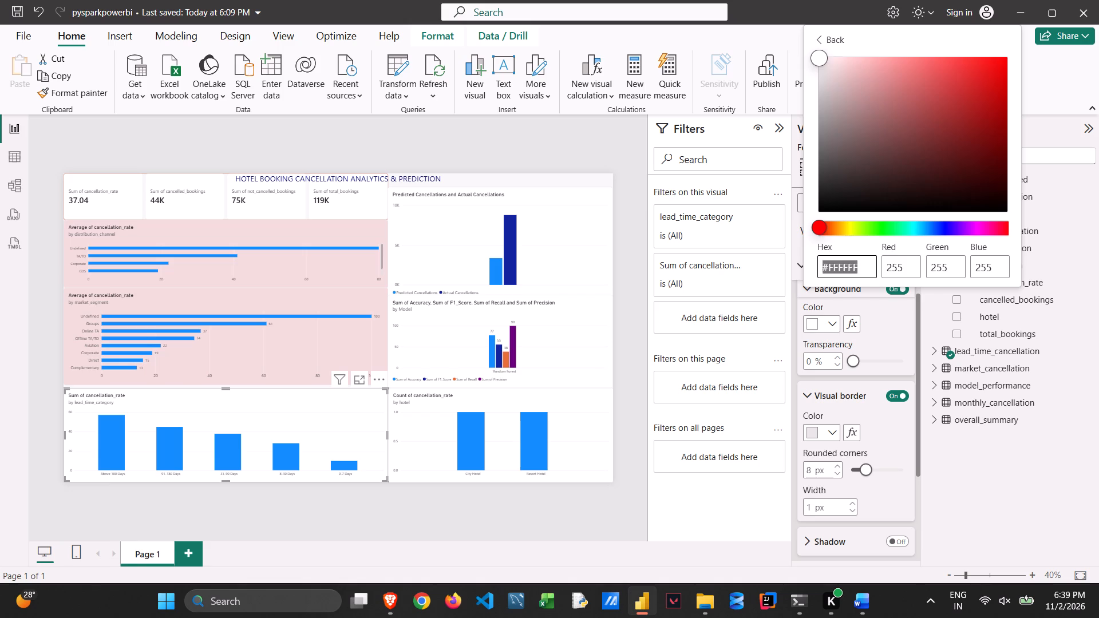
{"action": "key", "text": "ctrl+v"}
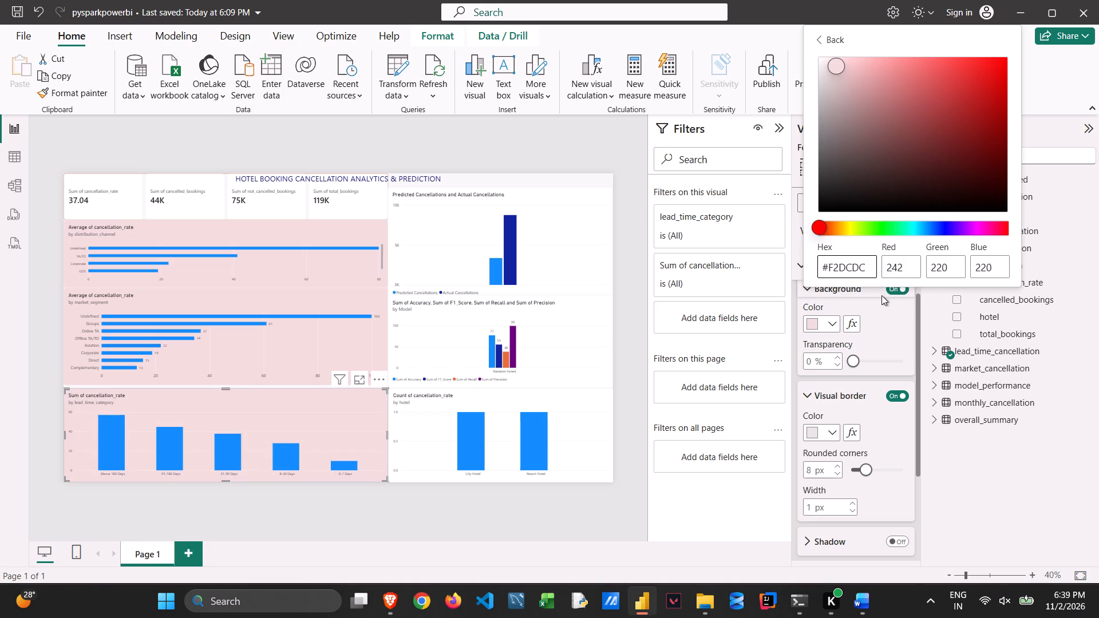
{"action": "key", "text": "Return"}
{"action": "left_click", "coordinate": [568, 235]}
Set the background of the Predicted Cancellations and Actual Cancellations chart to #F2DCDC.
{"action": "left_click", "coordinate": [580, 230]}
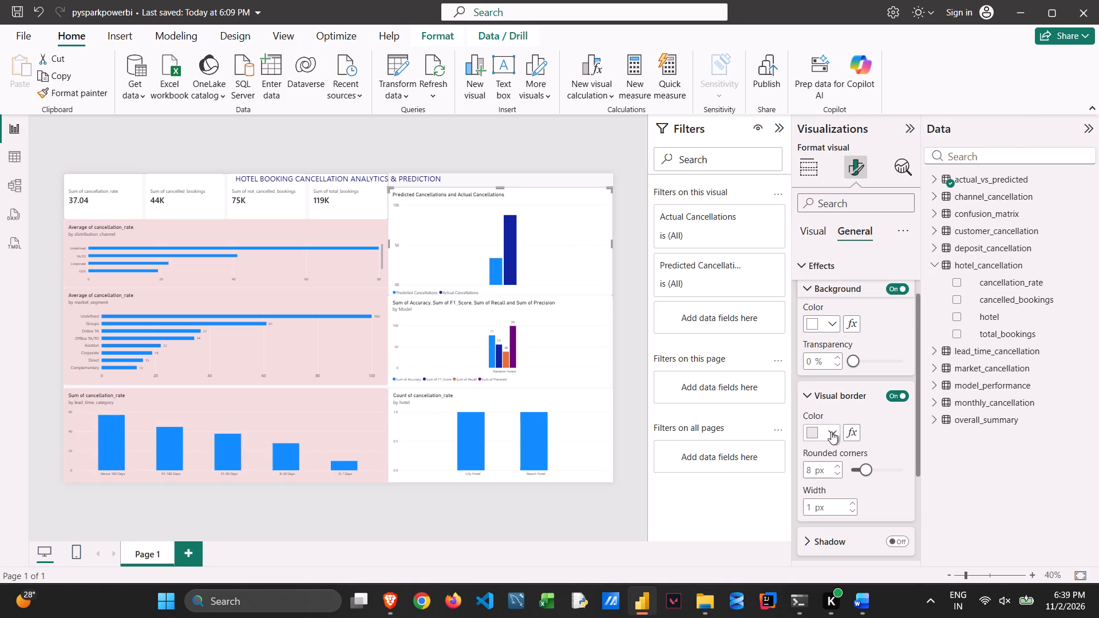
{"action": "left_click", "coordinate": [830, 325]}
{"action": "left_click", "coordinate": [839, 294]}
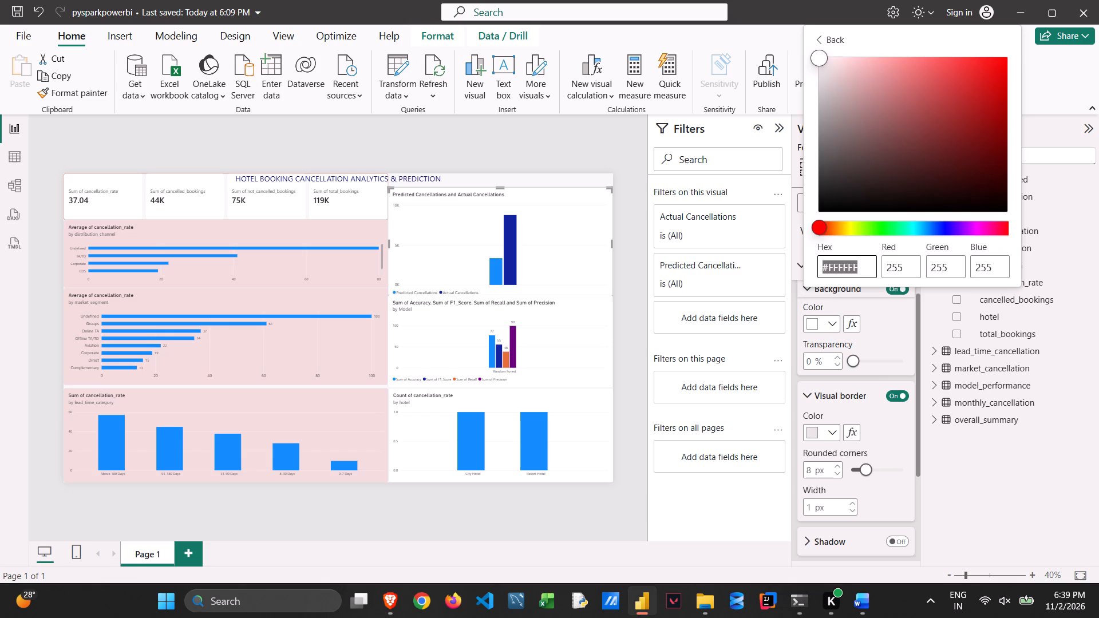
{"action": "key", "text": "ctrl+v"}
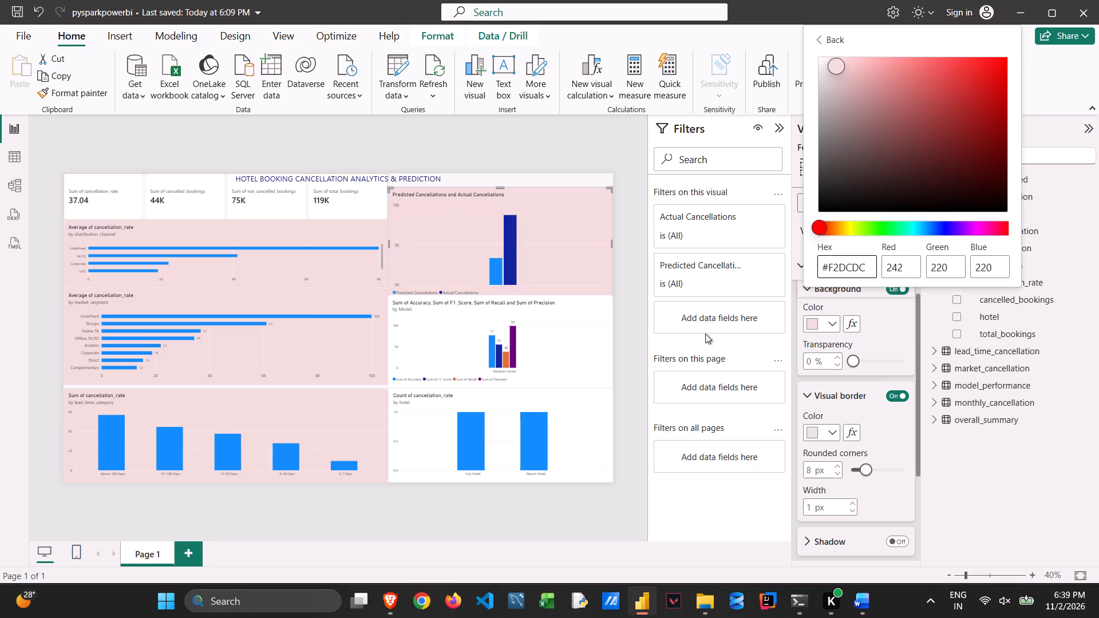
{"action": "left_click", "coordinate": [584, 344]}
Apply the recent light pink as the background of the accuracy, F1 score, recall and precision by model chart.
{"action": "left_click", "coordinate": [608, 342]}
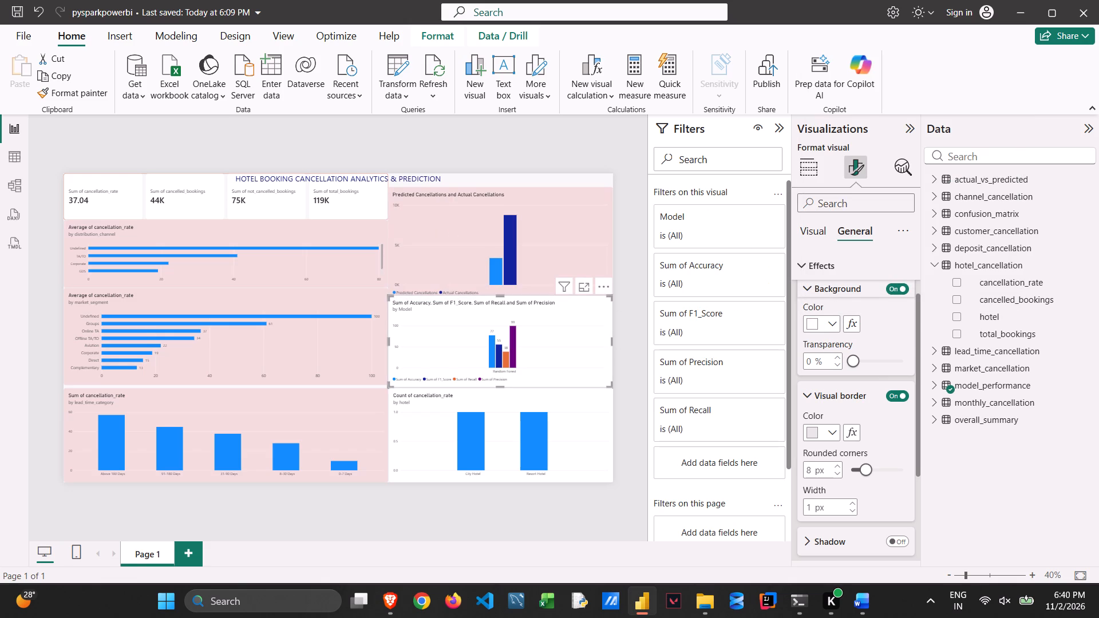
{"action": "left_click", "coordinate": [829, 323]}
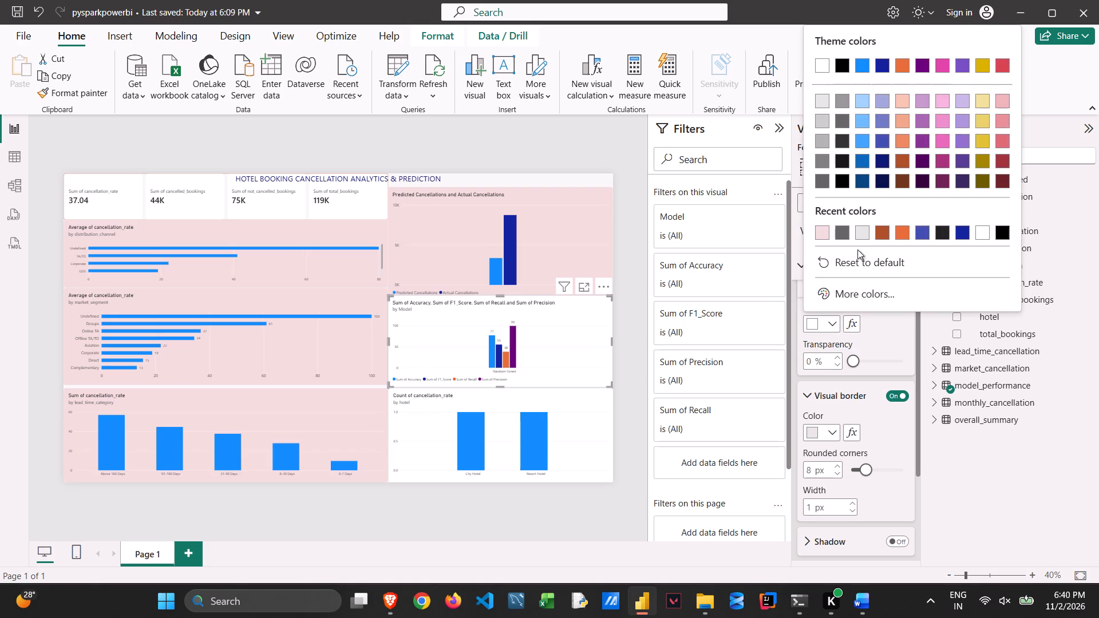
{"action": "left_click", "coordinate": [815, 232]}
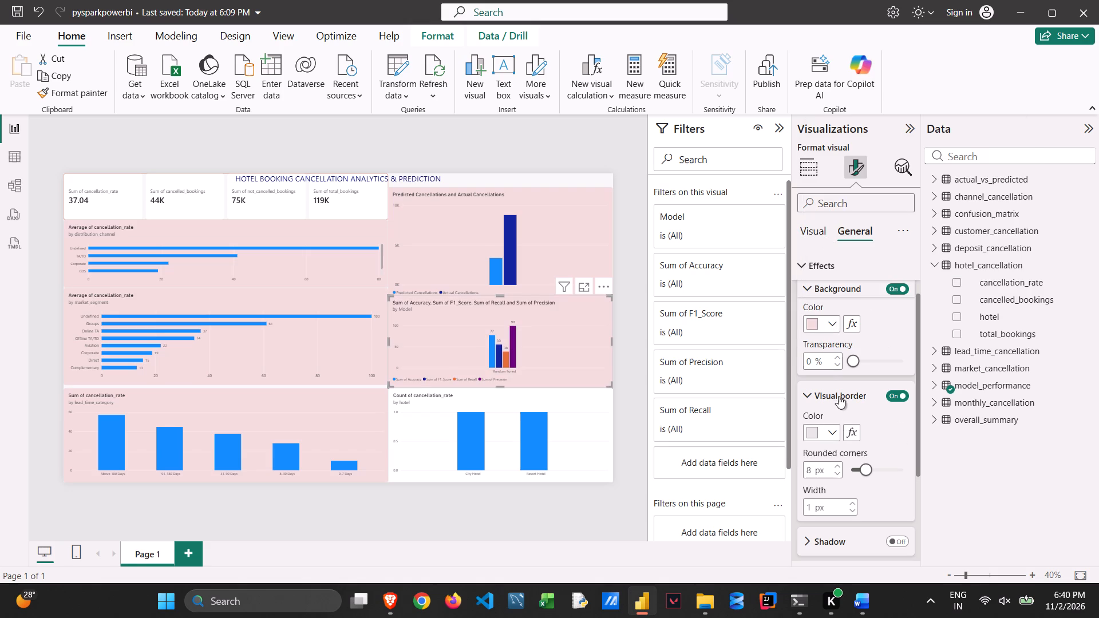
Apply the recent light pink as both the visual border colour and the background of the cancellation rate by hotel chart.
{"action": "left_click", "coordinate": [590, 411]}
{"action": "left_click", "coordinate": [831, 424]}
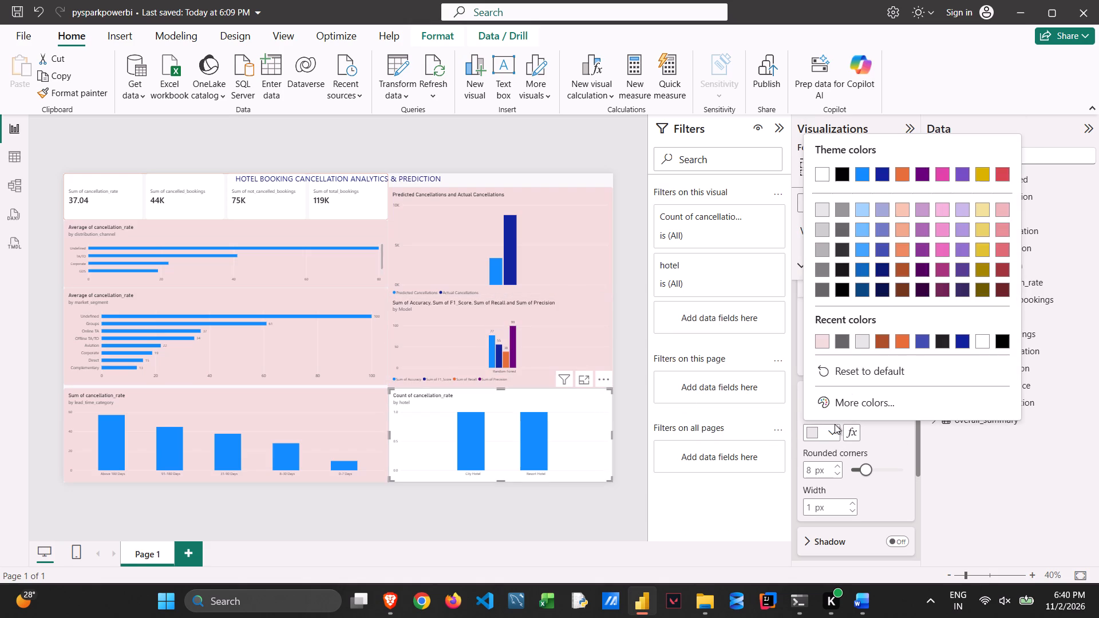
{"action": "left_click", "coordinate": [821, 346]}
{"action": "left_click", "coordinate": [578, 430]}
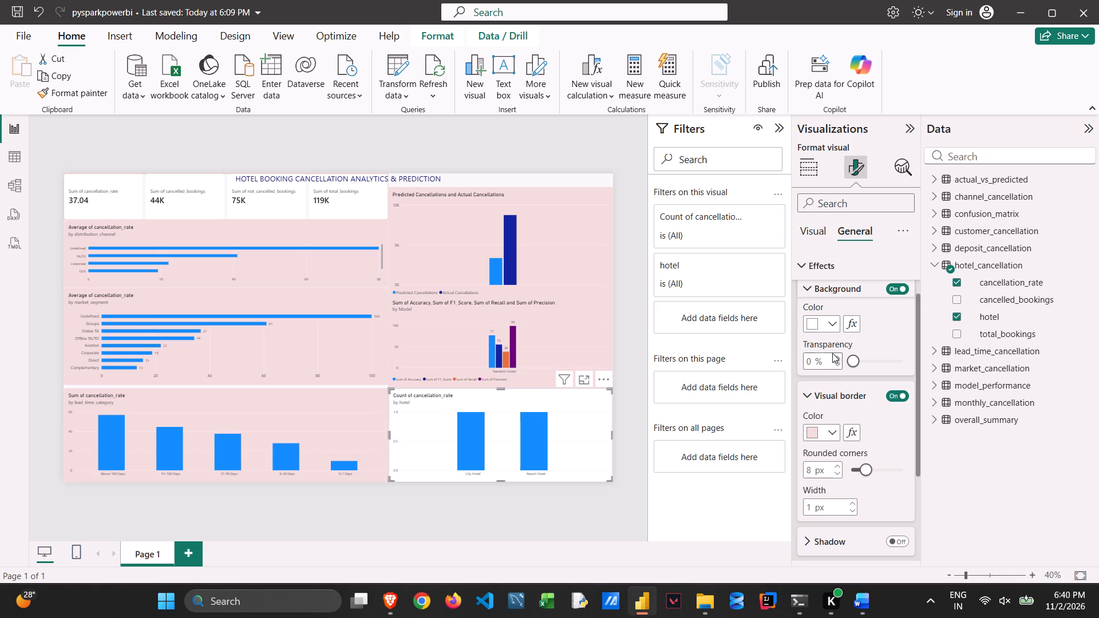
{"action": "left_click", "coordinate": [827, 324]}
{"action": "left_click", "coordinate": [821, 235]}
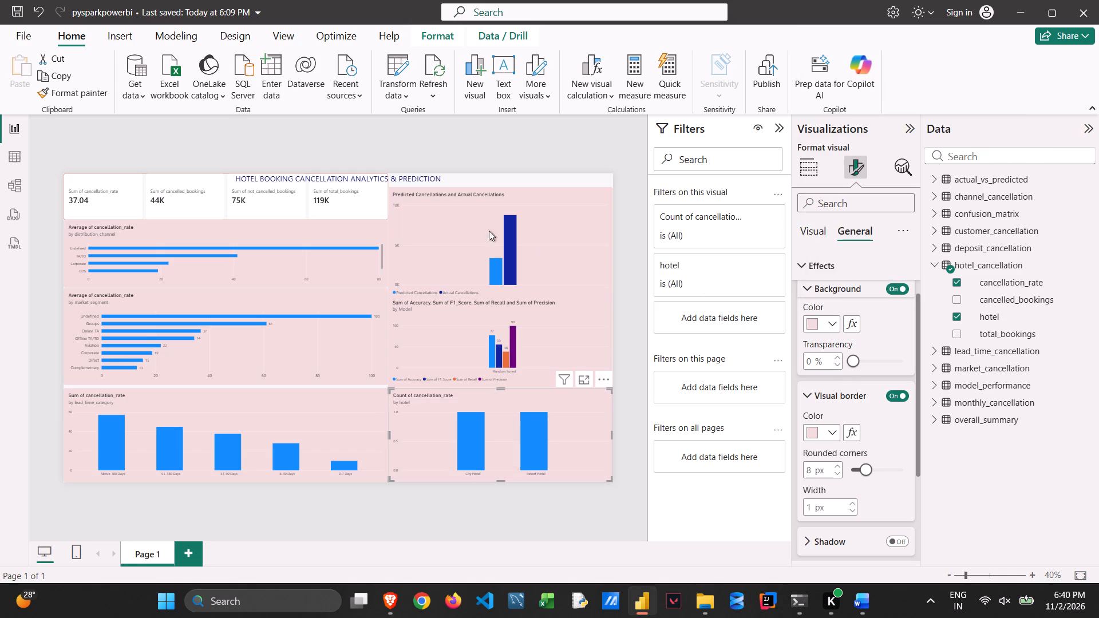
Change the summary card visual's border colour to the recent light pink.
{"action": "left_click", "coordinate": [293, 199]}
{"action": "left_click", "coordinate": [835, 435]}
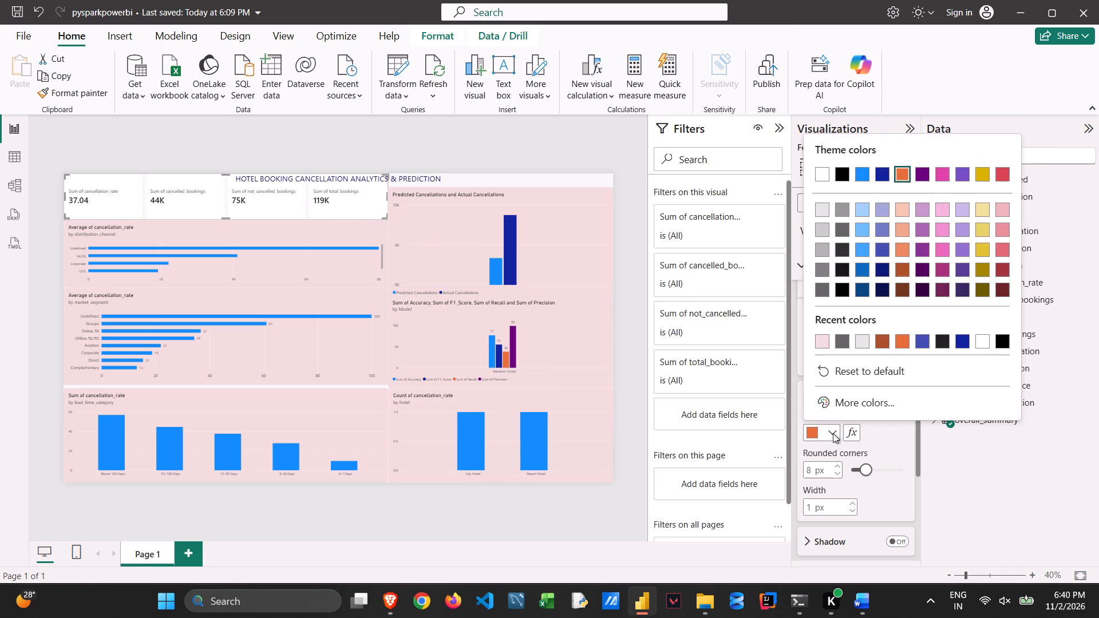
{"action": "left_click", "coordinate": [823, 347]}
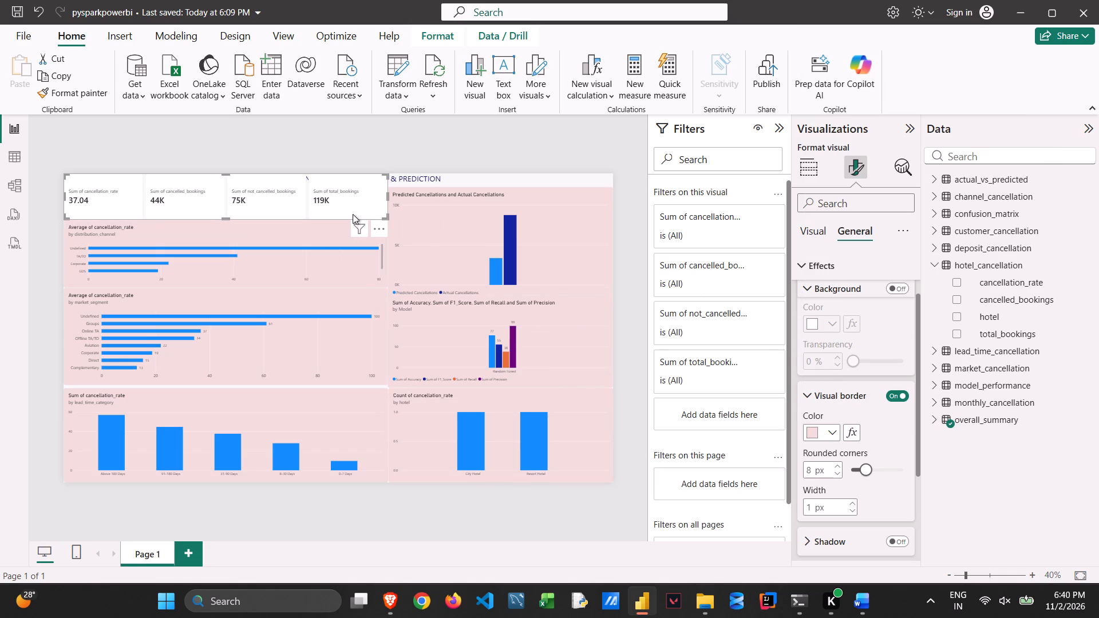
Turn on the background of the summary card visual and colour it with the recent light pink.
{"action": "left_click", "coordinate": [835, 328]}
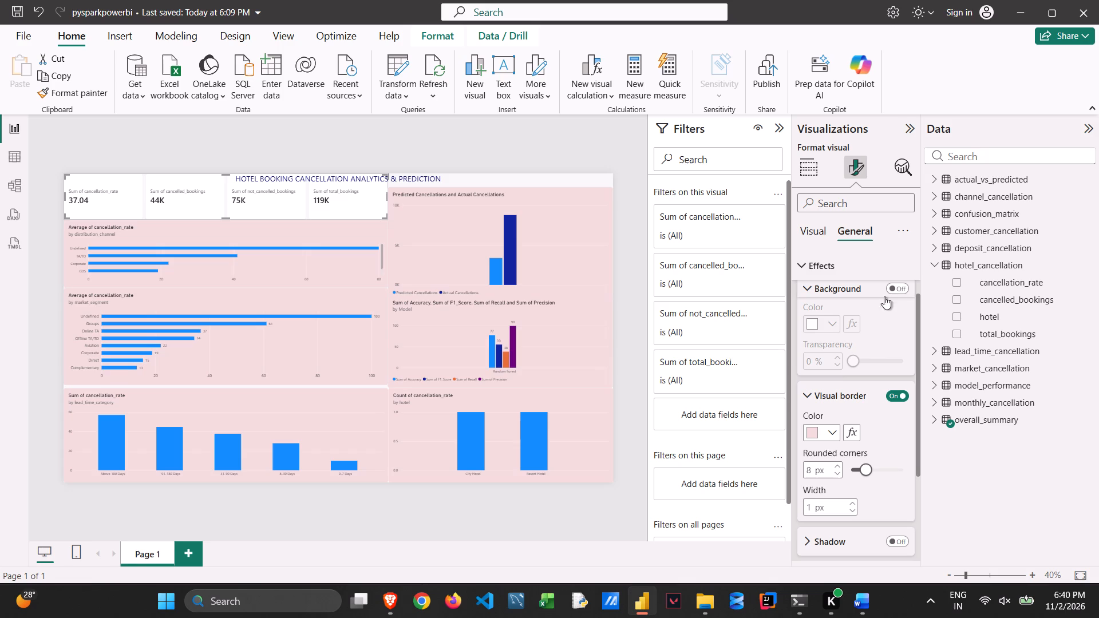
{"action": "left_click", "coordinate": [895, 291]}
{"action": "left_click", "coordinate": [828, 324]}
{"action": "left_click", "coordinate": [818, 235]}
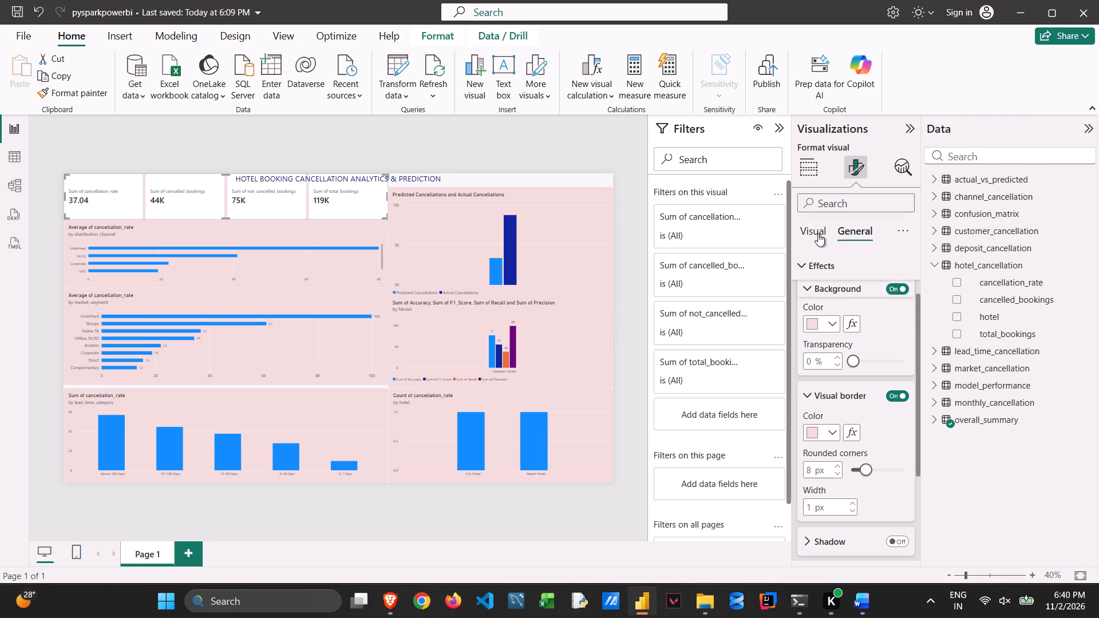
{"action": "left_click", "coordinate": [811, 323]}
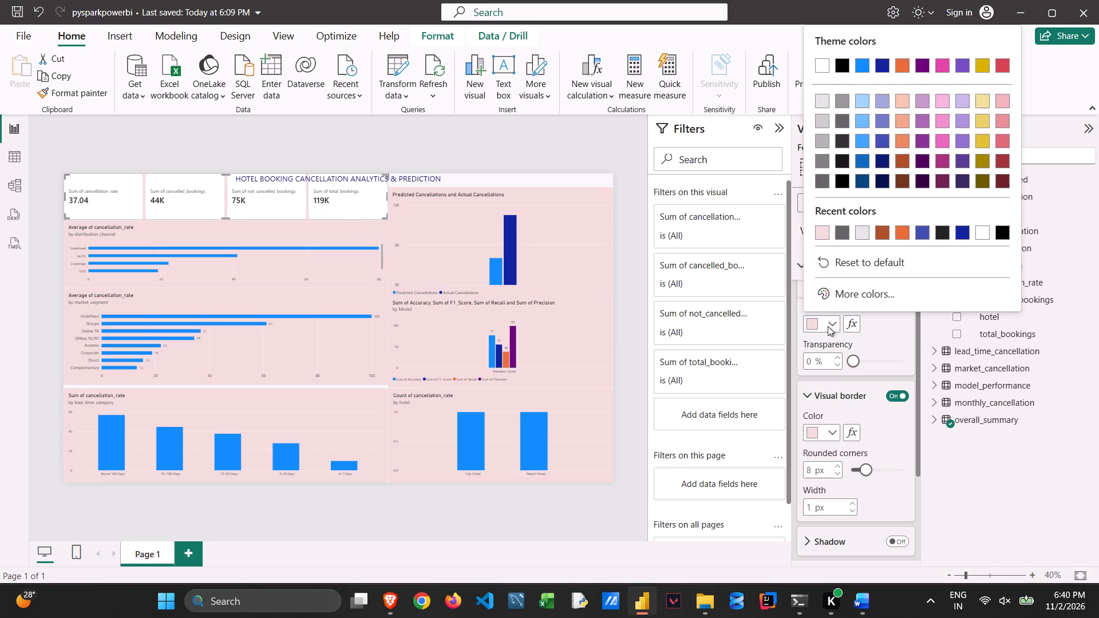
{"action": "left_click", "coordinate": [825, 233]}
{"action": "left_click", "coordinate": [366, 205]}
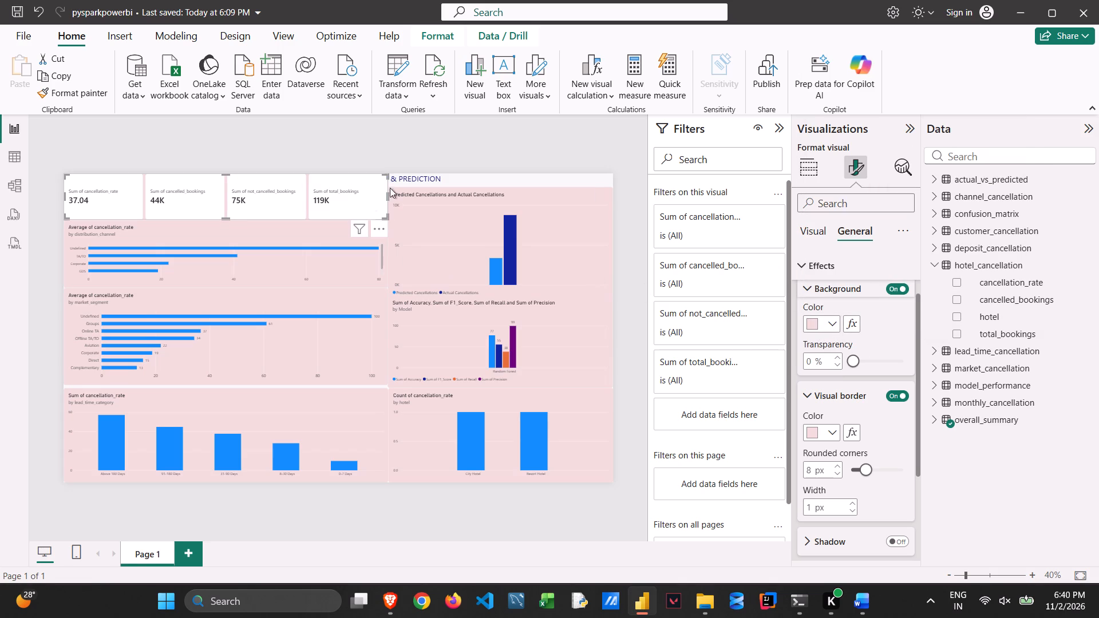
Look through the summary card visual's multi-card layout, effects and data format settings for a way to colour the white cards.
{"action": "left_click", "coordinate": [494, 184]}
{"action": "left_click", "coordinate": [367, 189]}
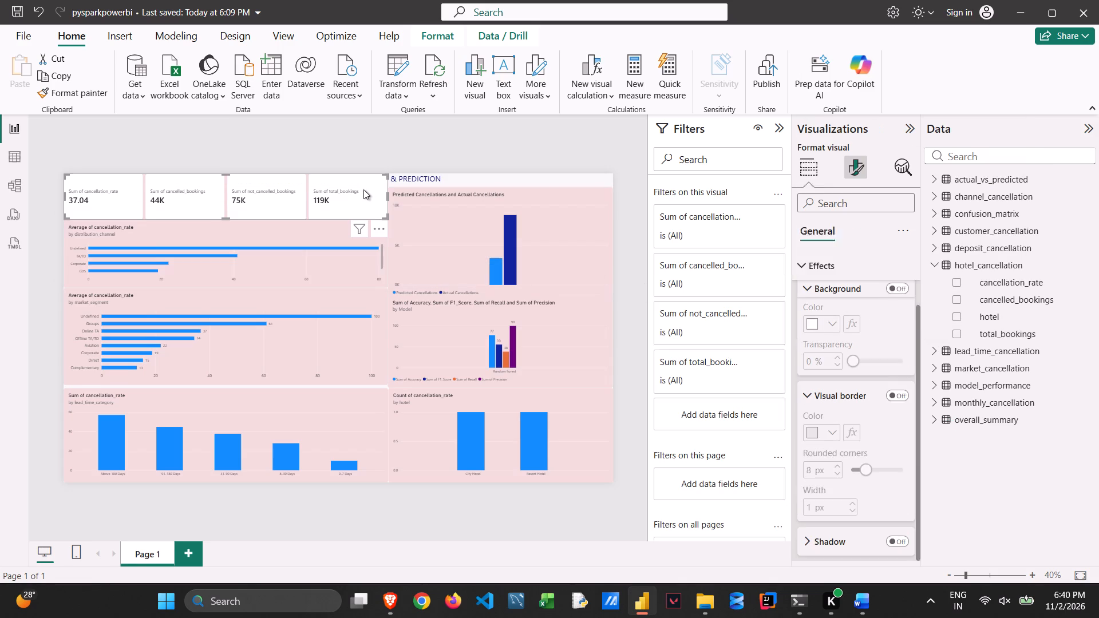
{"action": "left_click", "coordinate": [116, 194]}
{"action": "left_click", "coordinate": [116, 194]}
{"action": "double_click", "coordinate": [122, 192]}
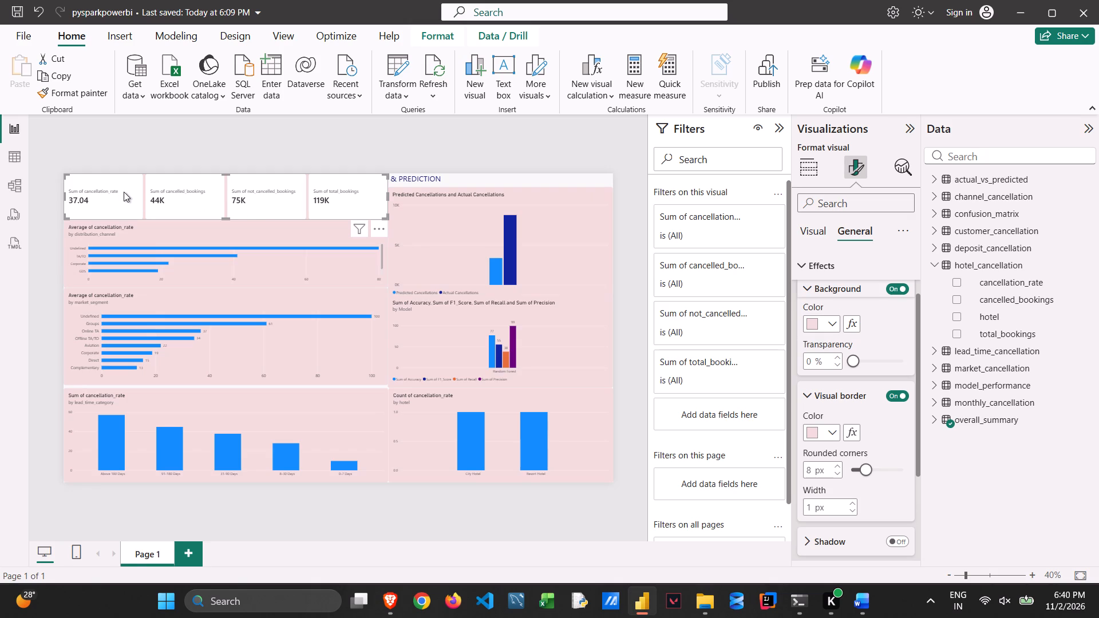
{"action": "left_click", "coordinate": [812, 229]}
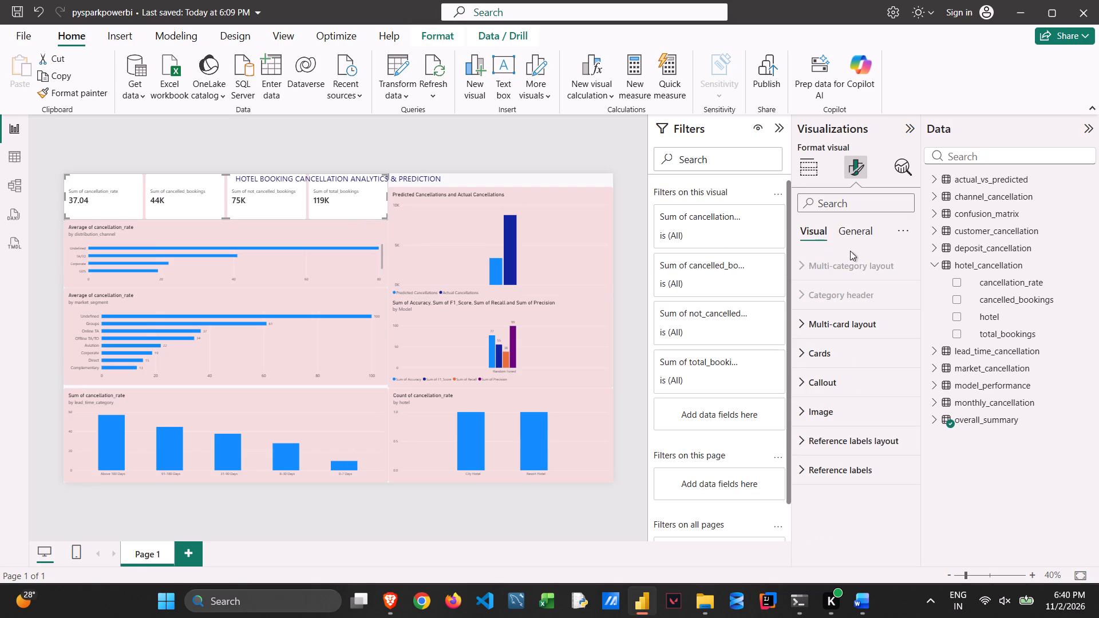
{"action": "left_click", "coordinate": [848, 327]}
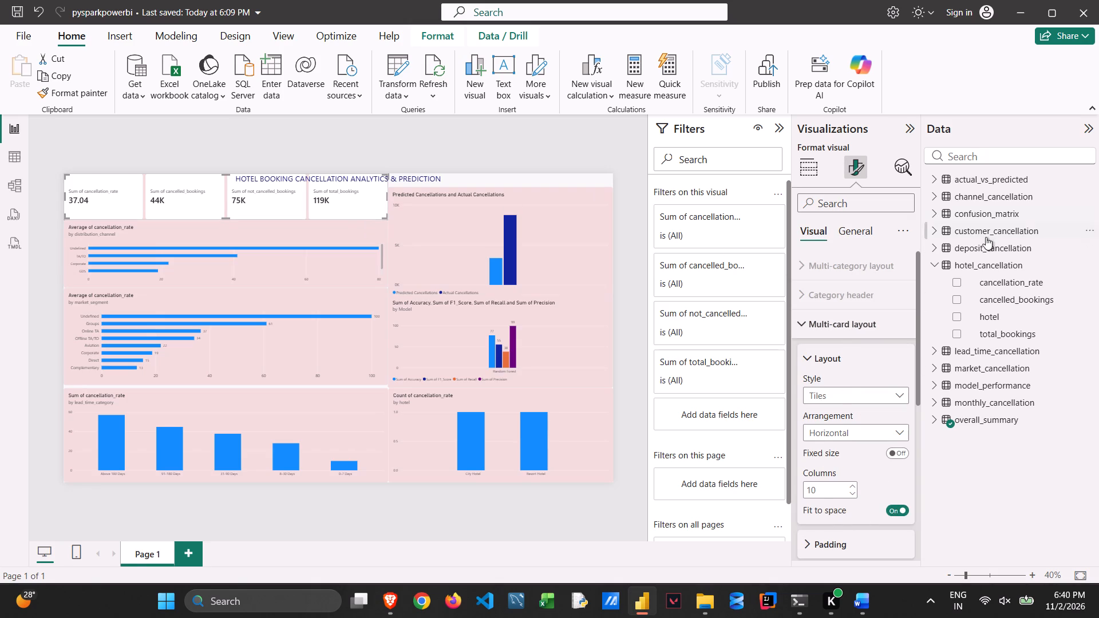
{"action": "left_click", "coordinate": [855, 224]}
{"action": "scroll", "coordinate": [844, 475], "scroll_direction": "down", "scroll_amount": 2}
{"action": "scroll", "coordinate": [844, 475], "scroll_direction": "up", "scroll_amount": 1}
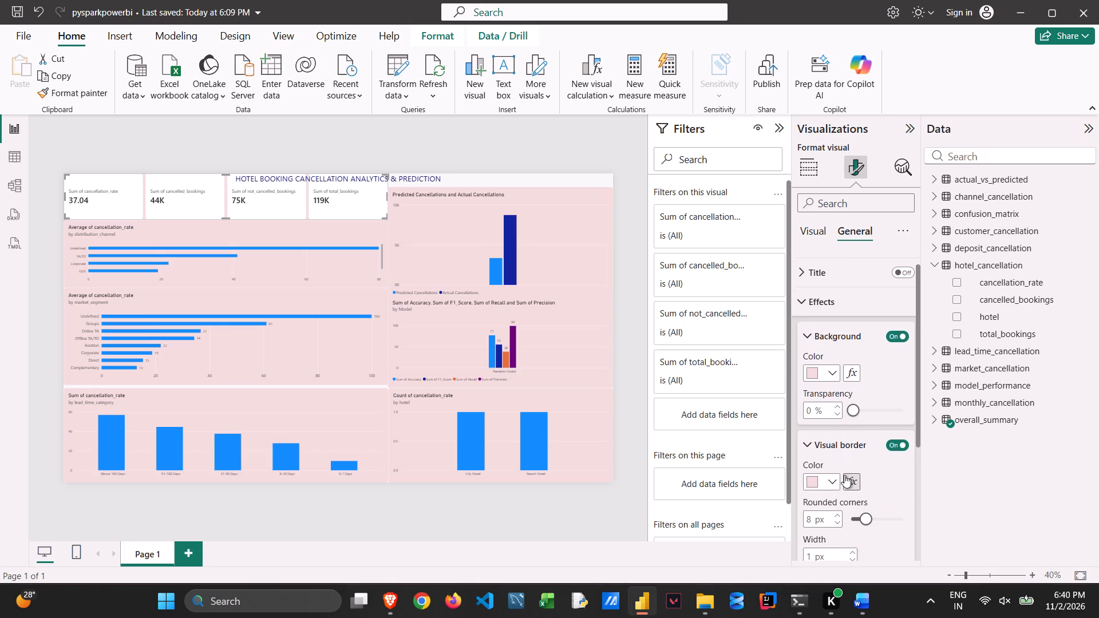
{"action": "scroll", "coordinate": [844, 475], "scroll_direction": "up", "scroll_amount": 2}
{"action": "left_click_drag", "start_coordinate": [1098, 269], "coordinate": [1090, 317]}
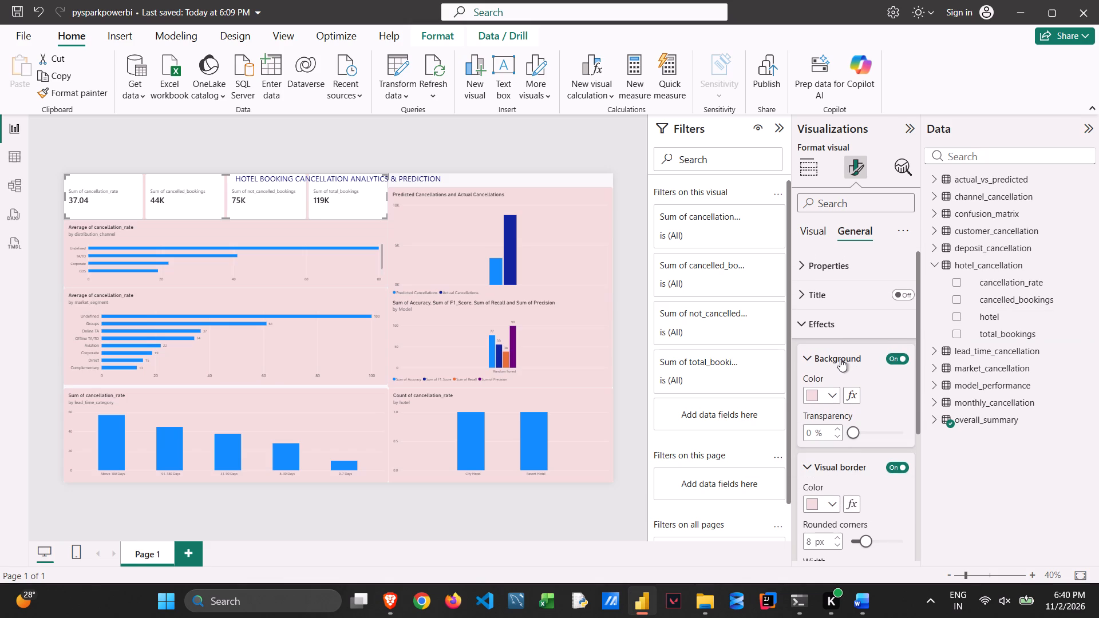
{"action": "scroll", "coordinate": [820, 365], "scroll_direction": "down", "scroll_amount": 3}
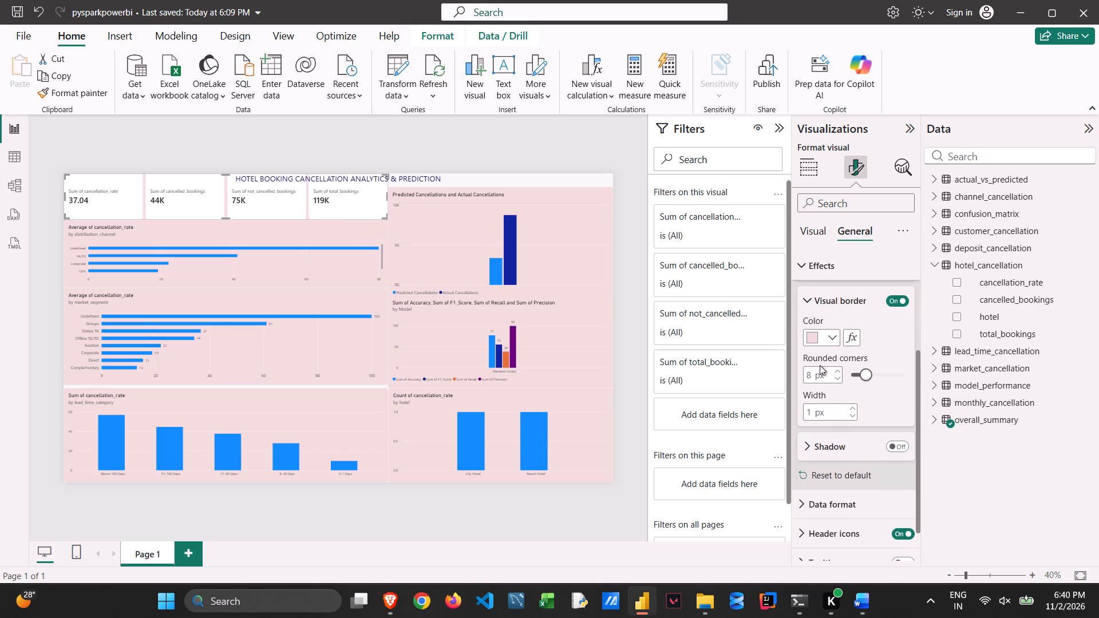
{"action": "left_click", "coordinate": [829, 497]}
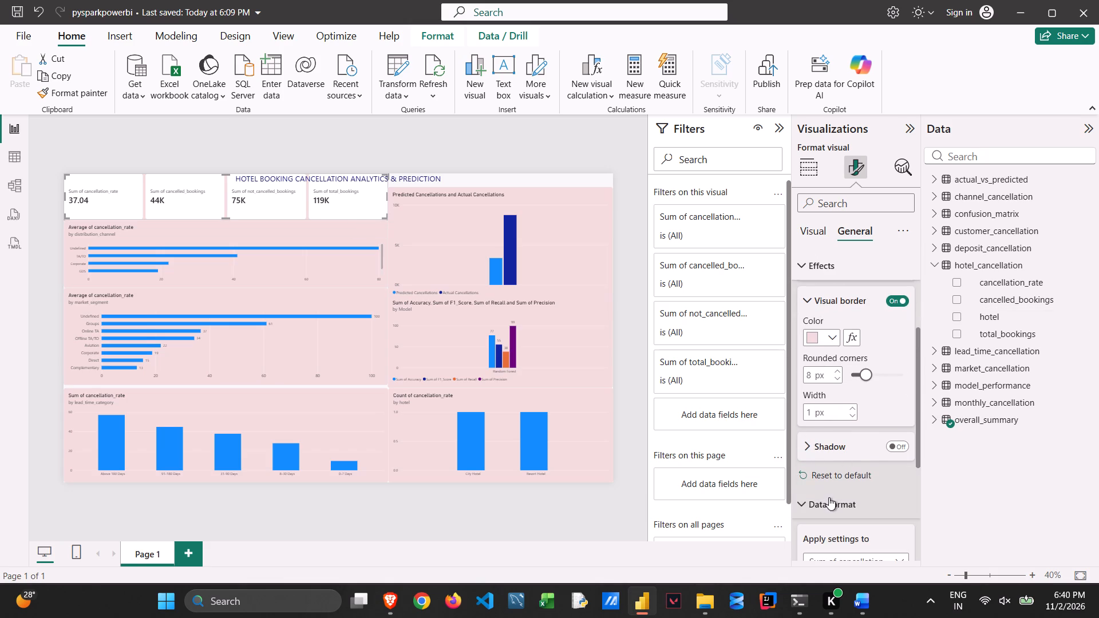
{"action": "scroll", "coordinate": [890, 491], "scroll_direction": "down", "scroll_amount": 2}
{"action": "scroll", "coordinate": [622, 397], "scroll_direction": "up", "scroll_amount": 1}
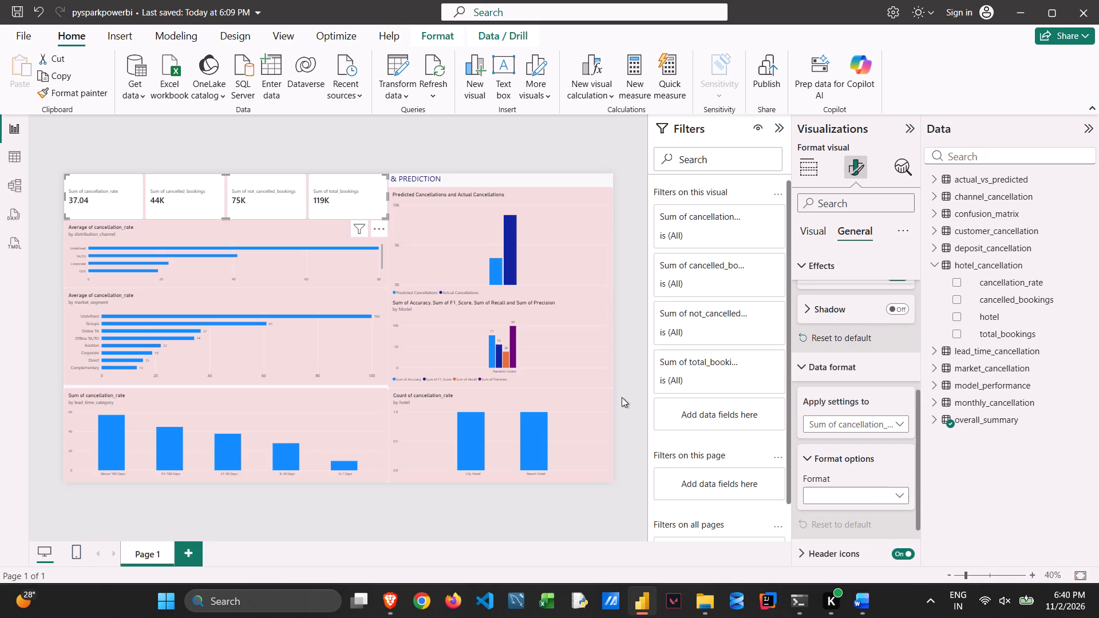
{"action": "scroll", "coordinate": [622, 397], "scroll_direction": "up", "scroll_amount": 1}
Turn on the background of the dashboard title text box and colour it with the recent light pink.
{"action": "left_click_drag", "start_coordinate": [628, 181], "coordinate": [555, 176]}
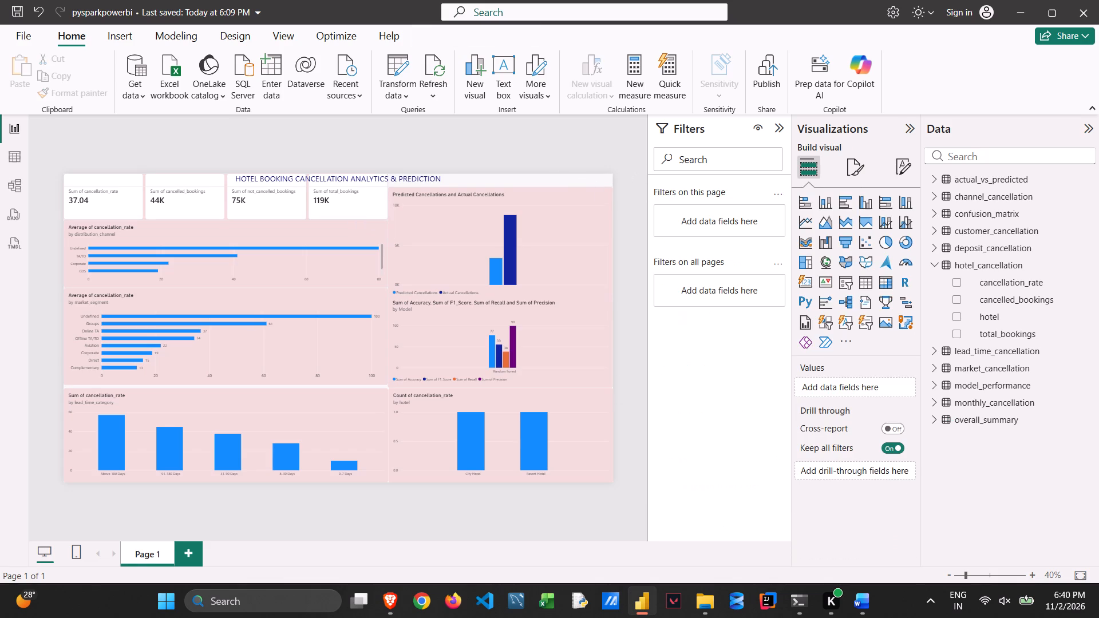
{"action": "left_click_drag", "start_coordinate": [555, 176], "coordinate": [553, 178]}
{"action": "left_click", "coordinate": [553, 178]}
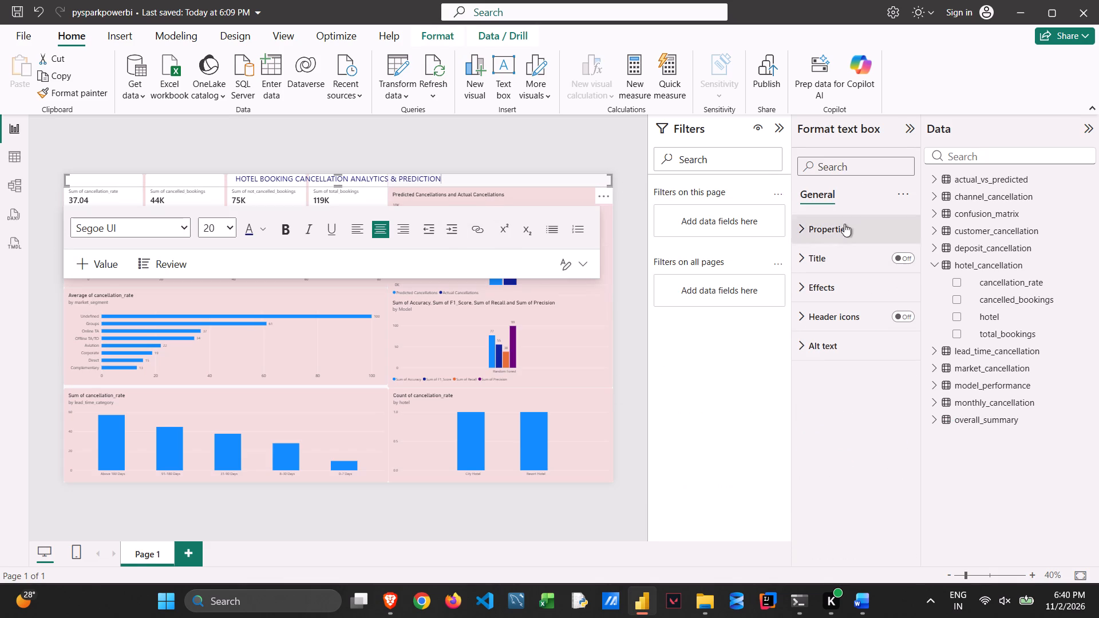
{"action": "left_click", "coordinate": [800, 298]}
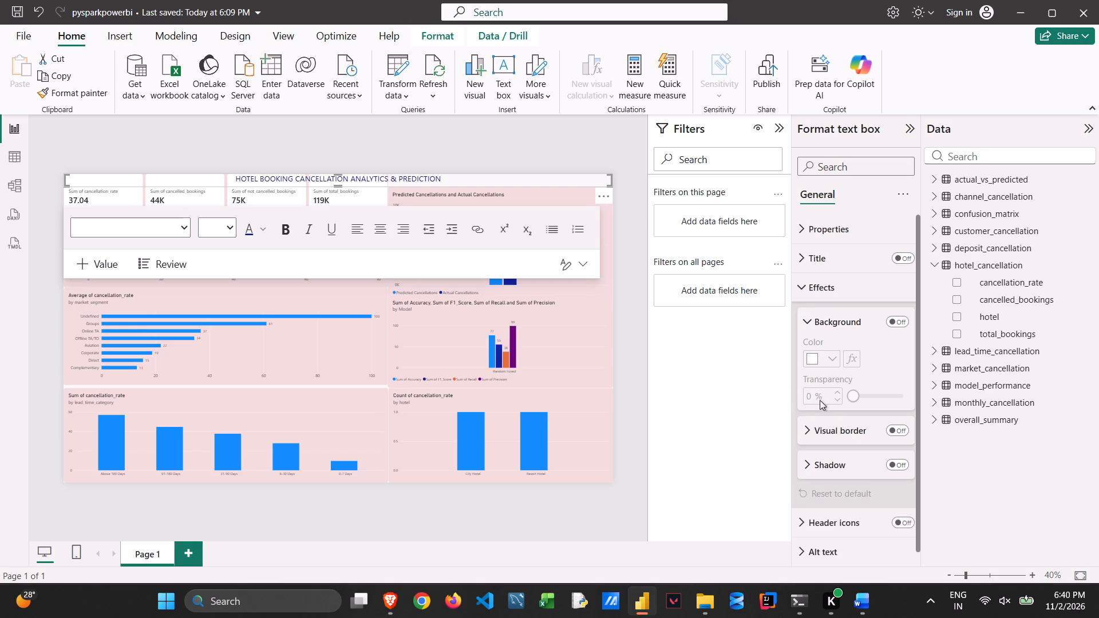
{"action": "left_click", "coordinate": [898, 320]}
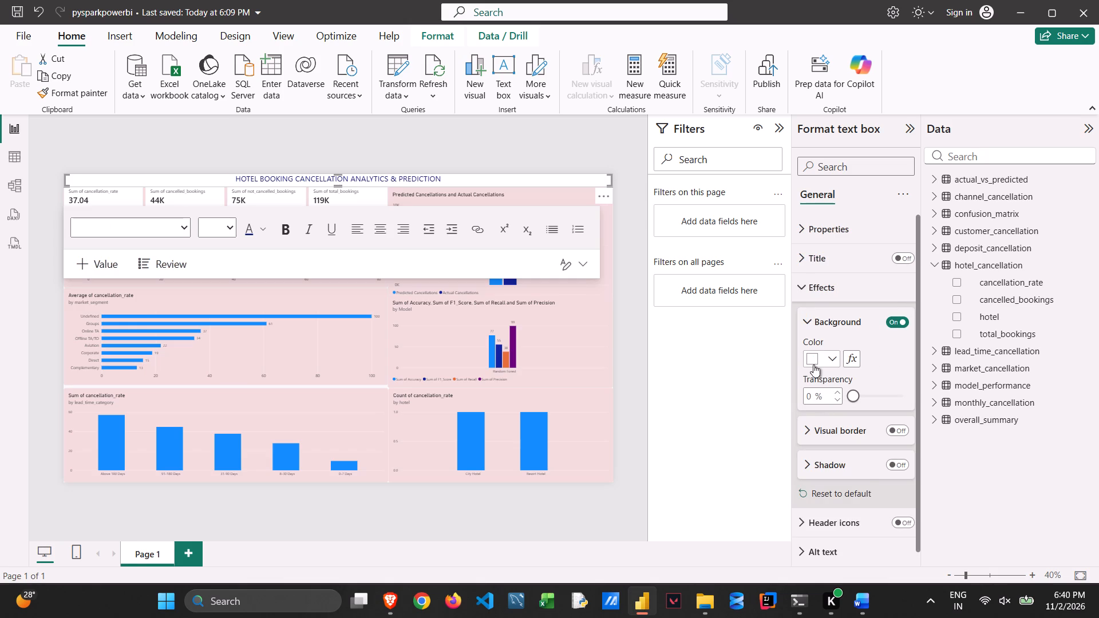
{"action": "left_click", "coordinate": [830, 360]}
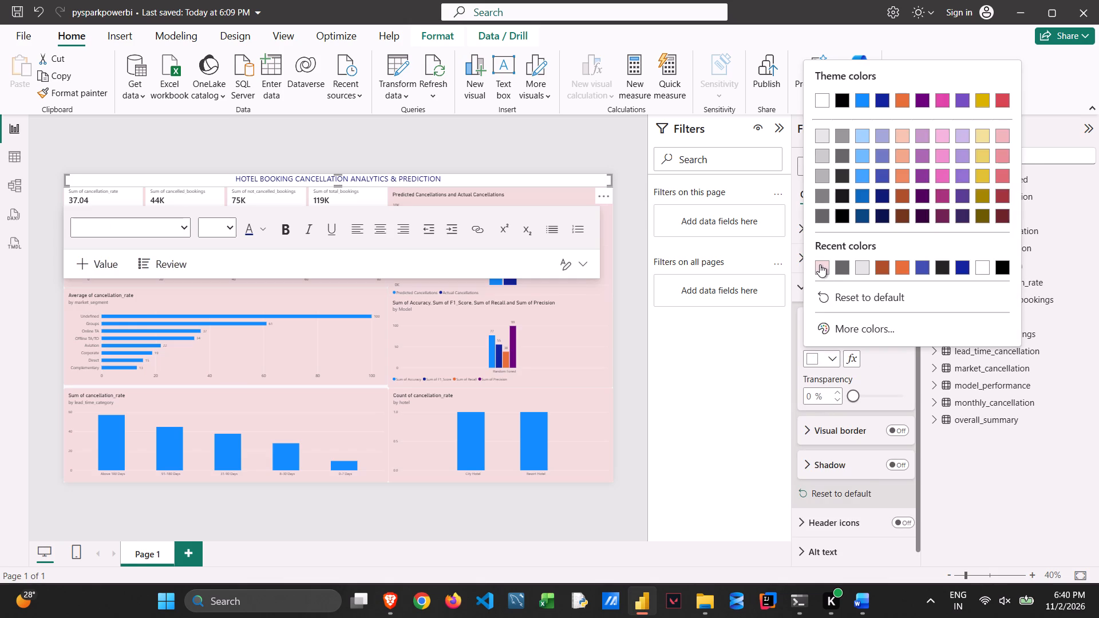
{"action": "left_click", "coordinate": [820, 264]}
{"action": "left_click", "coordinate": [737, 334]}
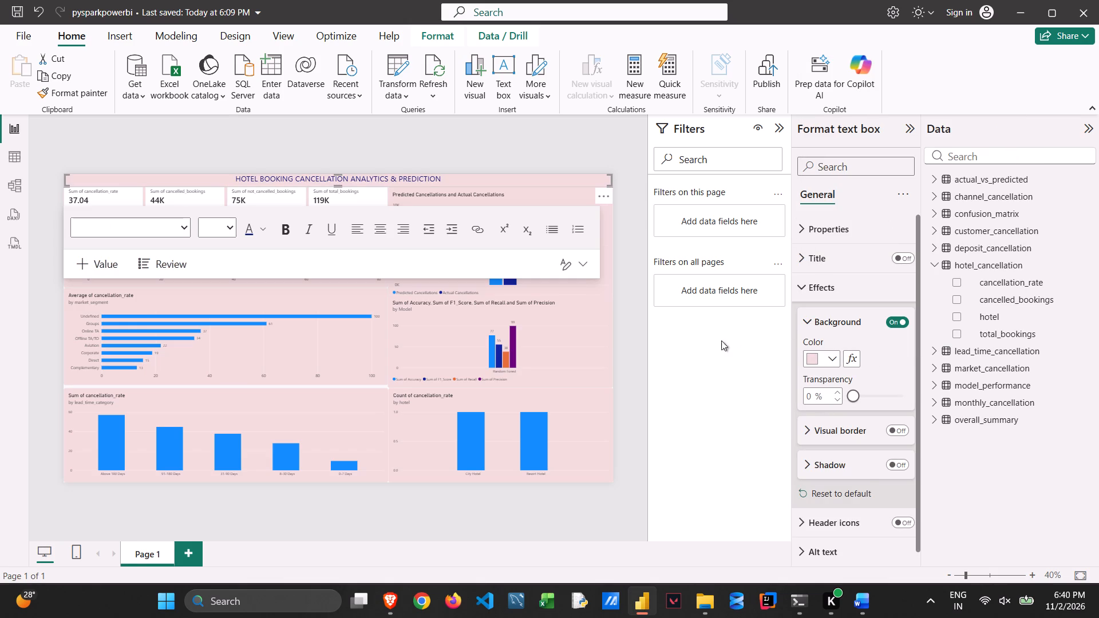
{"action": "left_click", "coordinate": [698, 405]}
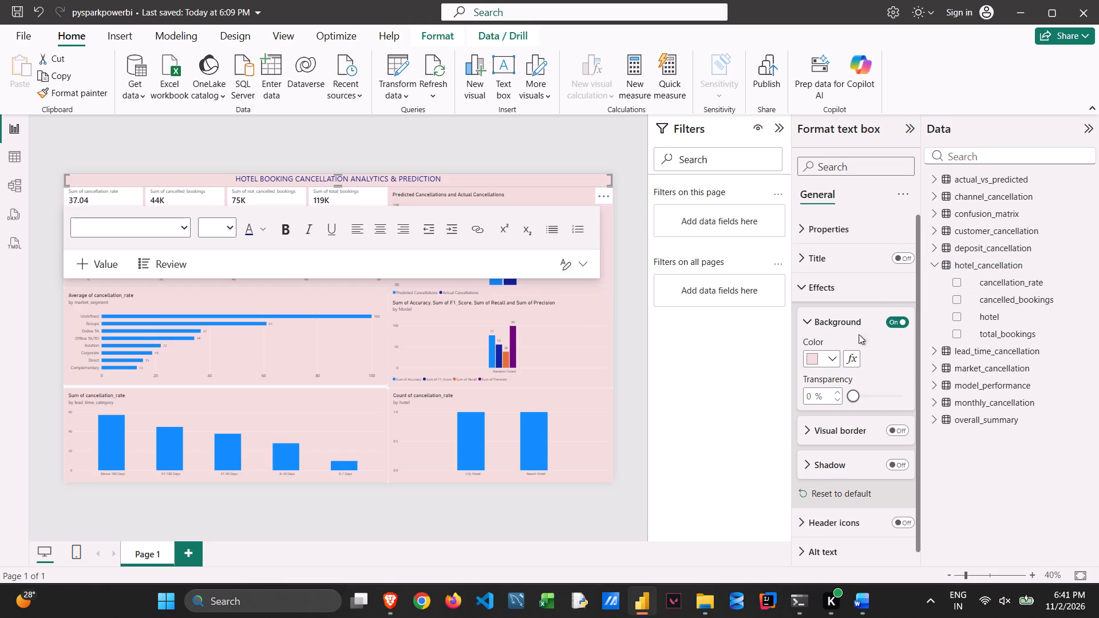
Change the title text box's background to a stronger custom pink, #EB8F8F.
{"action": "left_click", "coordinate": [824, 356]}
{"action": "left_click", "coordinate": [860, 329]}
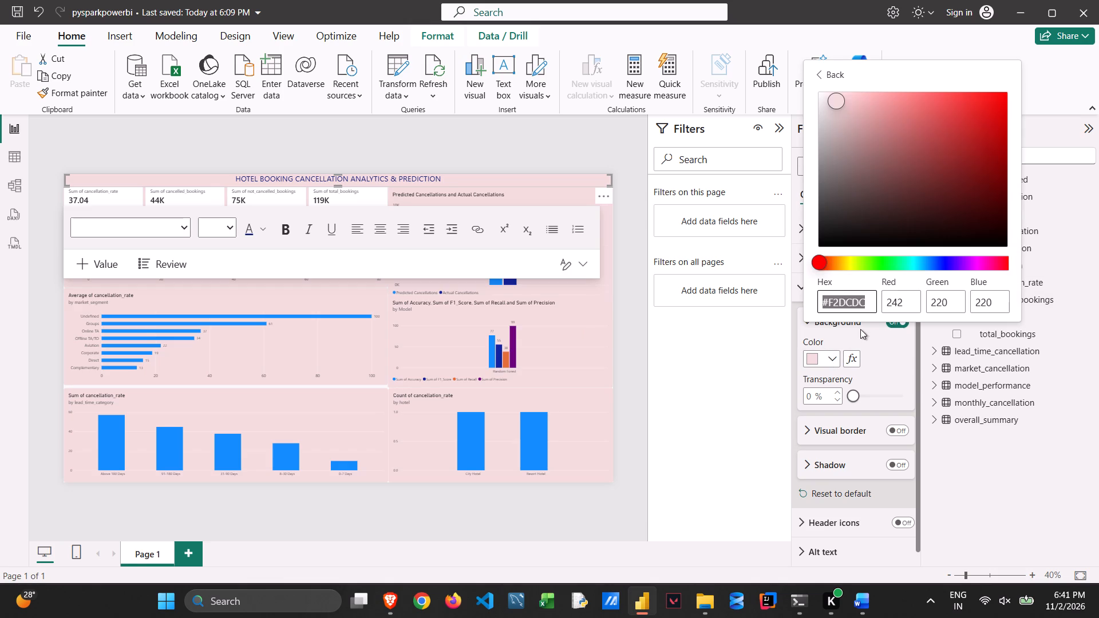
{"action": "left_click_drag", "start_coordinate": [839, 97], "coordinate": [845, 97]}
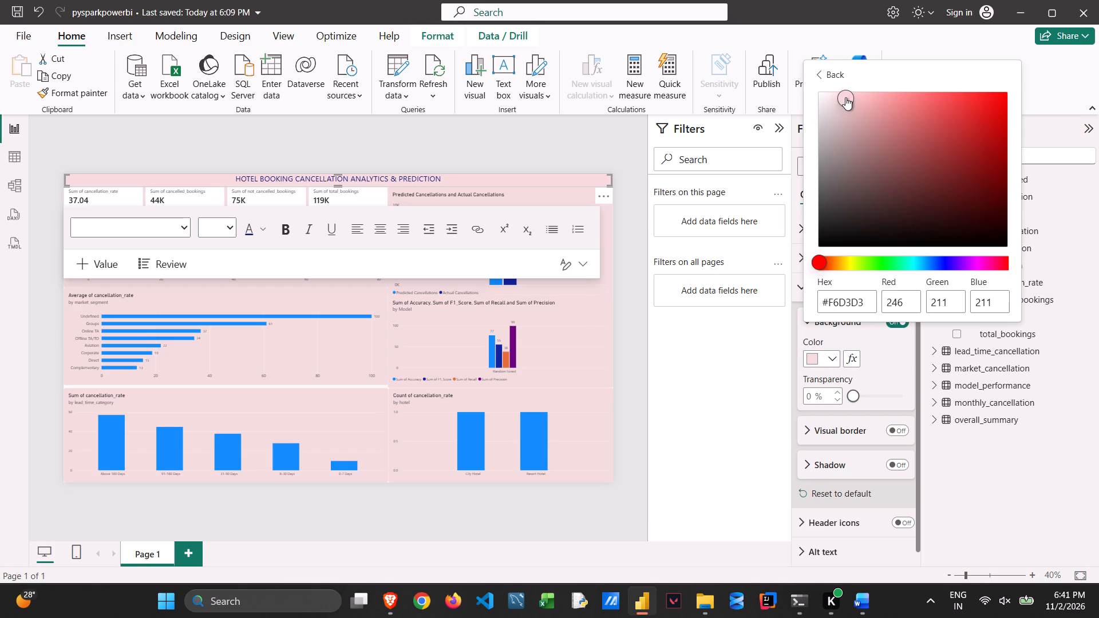
{"action": "left_click_drag", "start_coordinate": [845, 97], "coordinate": [892, 104]}
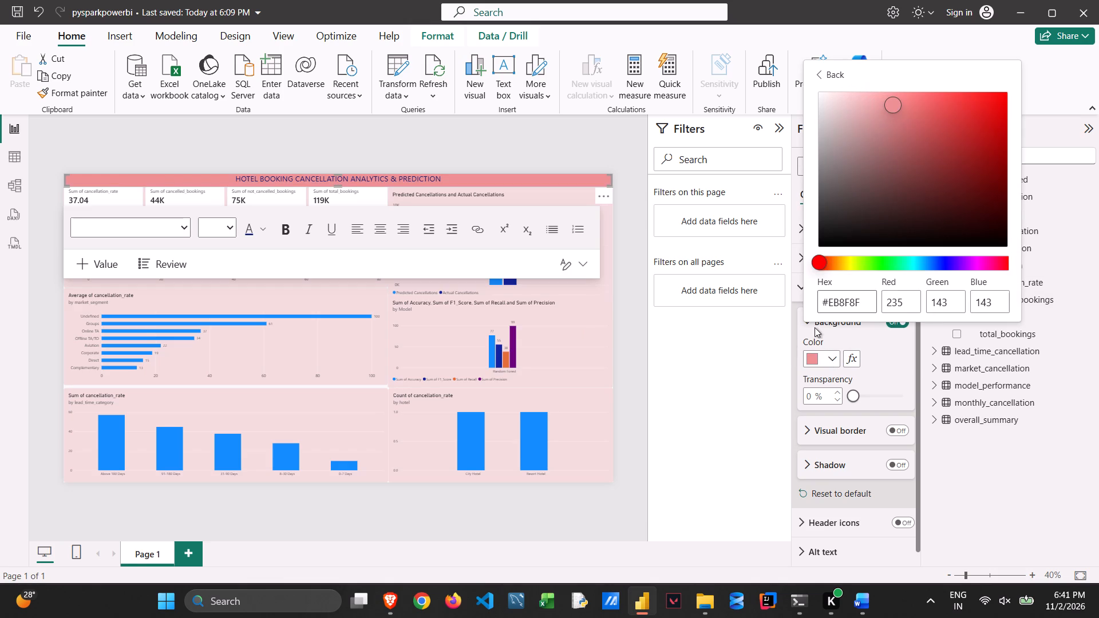
{"action": "left_click", "coordinate": [740, 338]}
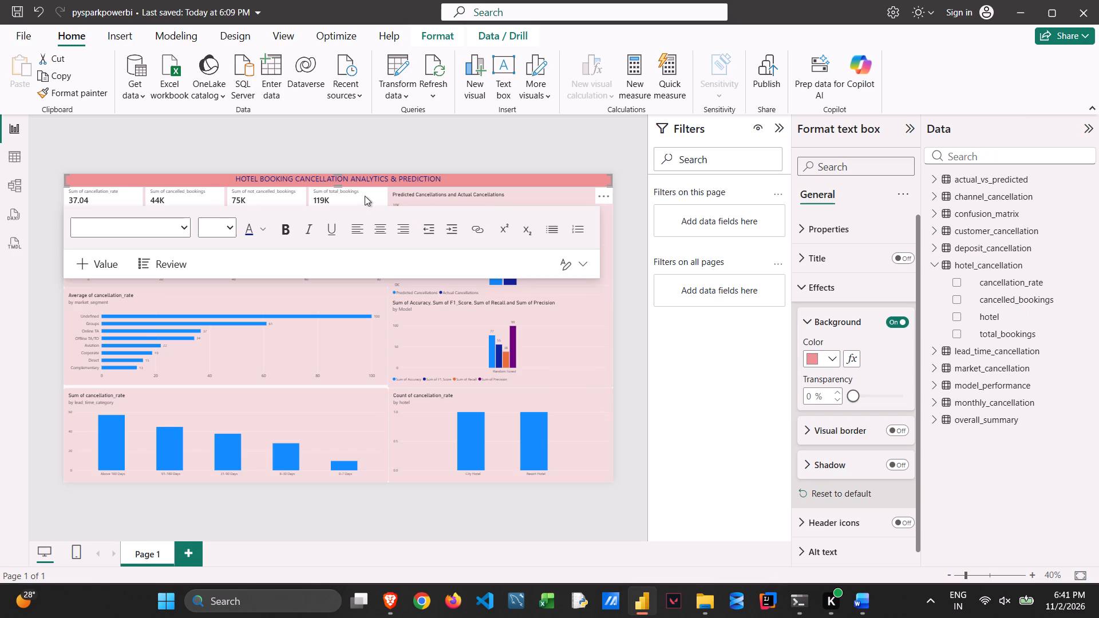
Select the summary card visual and open its Cards formatting settings.
{"action": "left_click", "coordinate": [365, 195]}
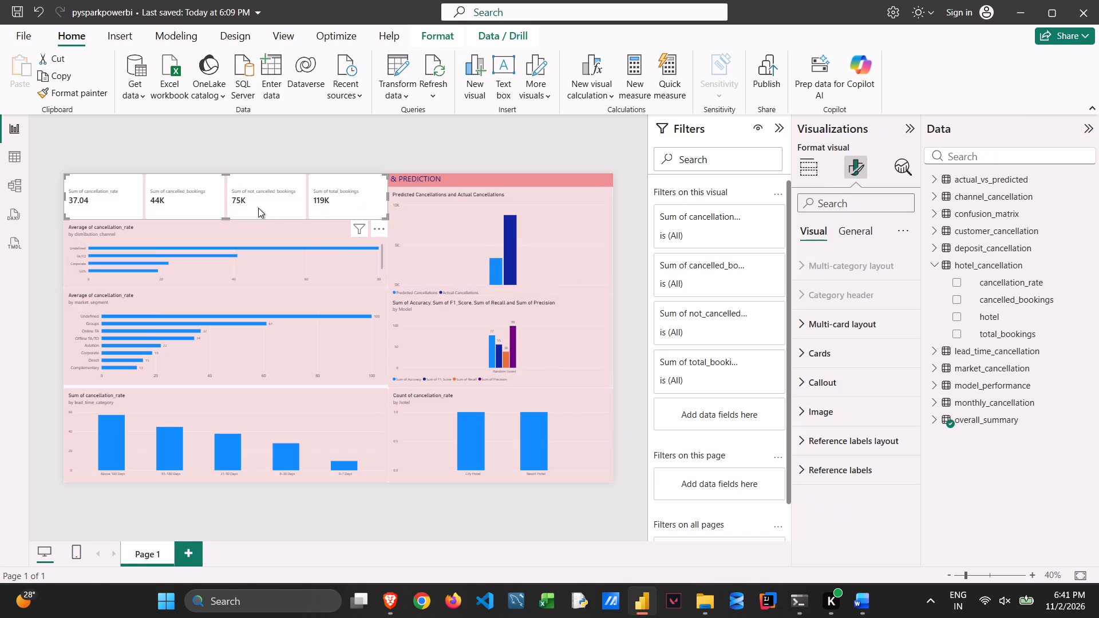
{"action": "left_click", "coordinate": [832, 383]}
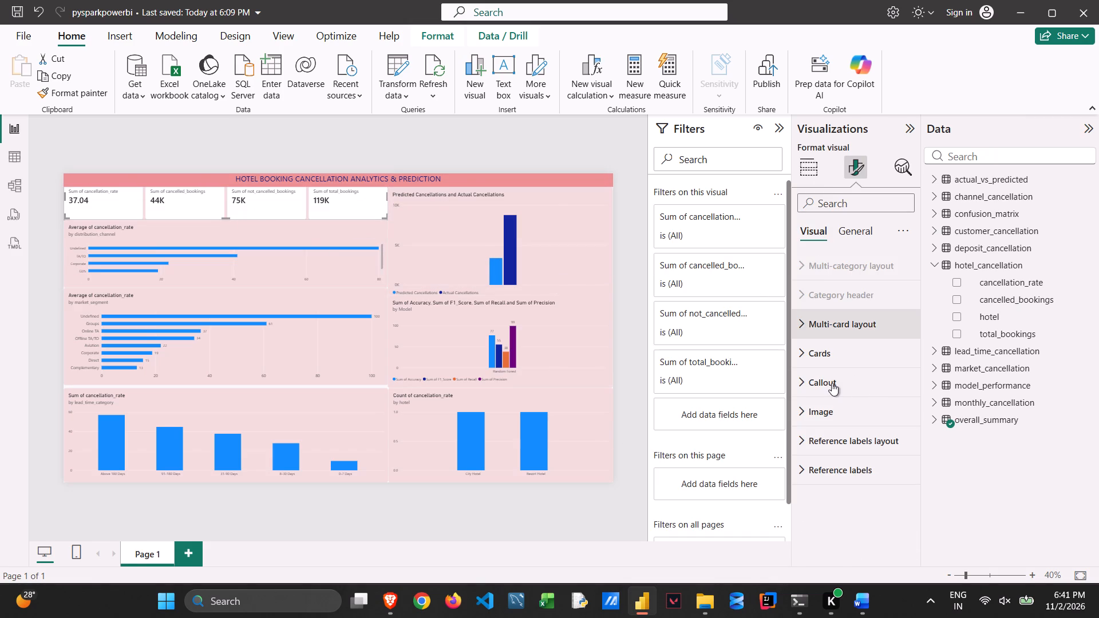
{"action": "left_click", "coordinate": [811, 354]}
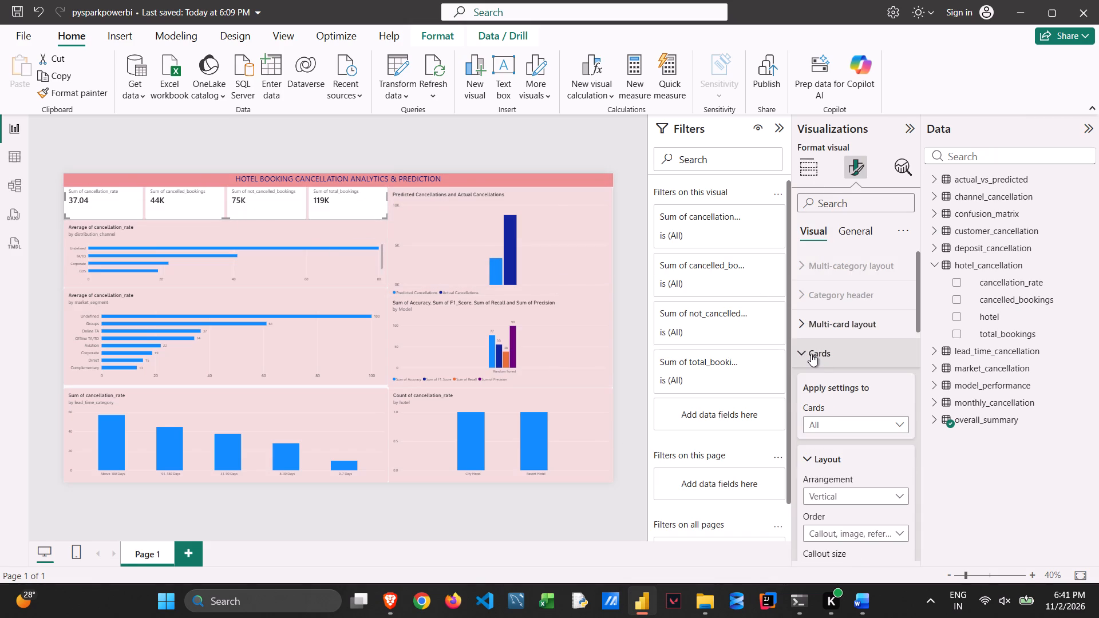
{"action": "left_click", "coordinate": [800, 335]}
{"action": "left_click", "coordinate": [800, 335]}
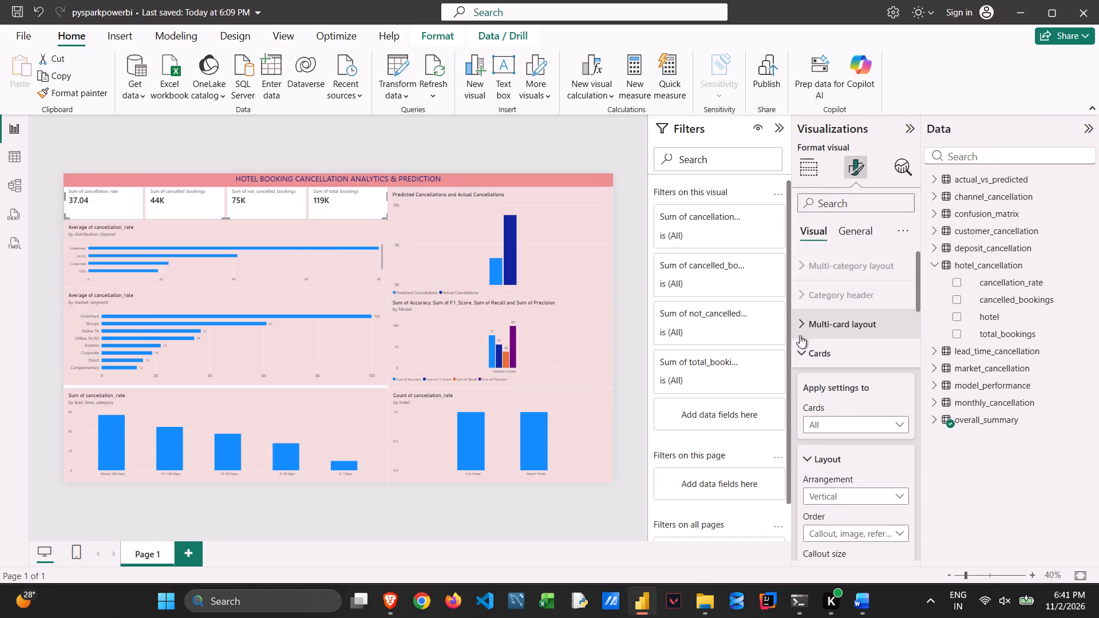
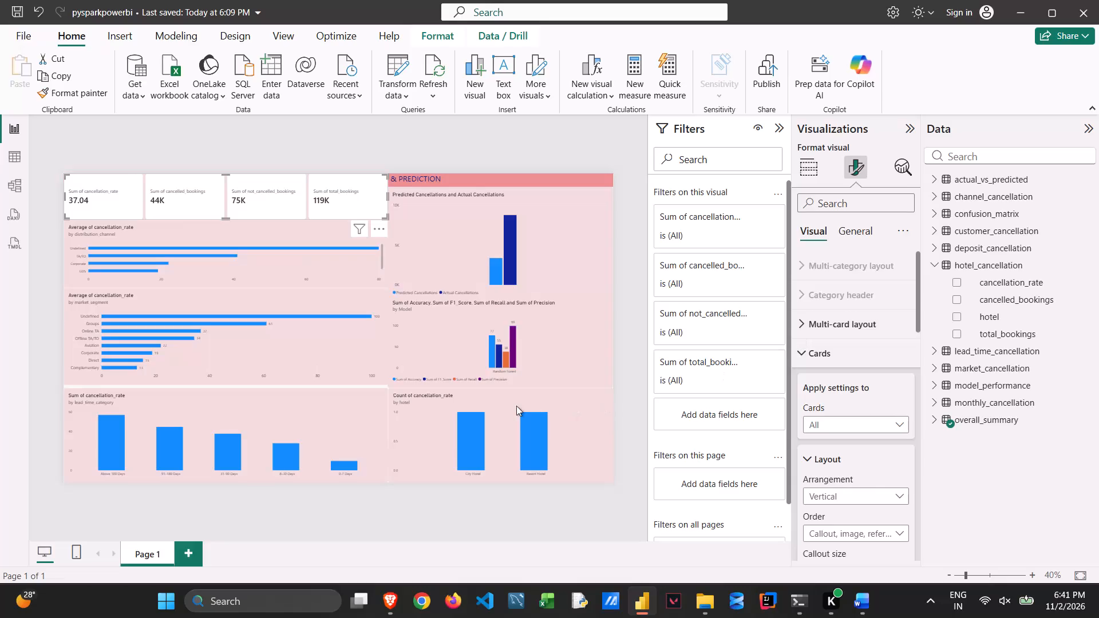
Turn on the multi-card layout background of the summary card visual and colour it with the recent light pink.
{"action": "left_click", "coordinate": [371, 346]}
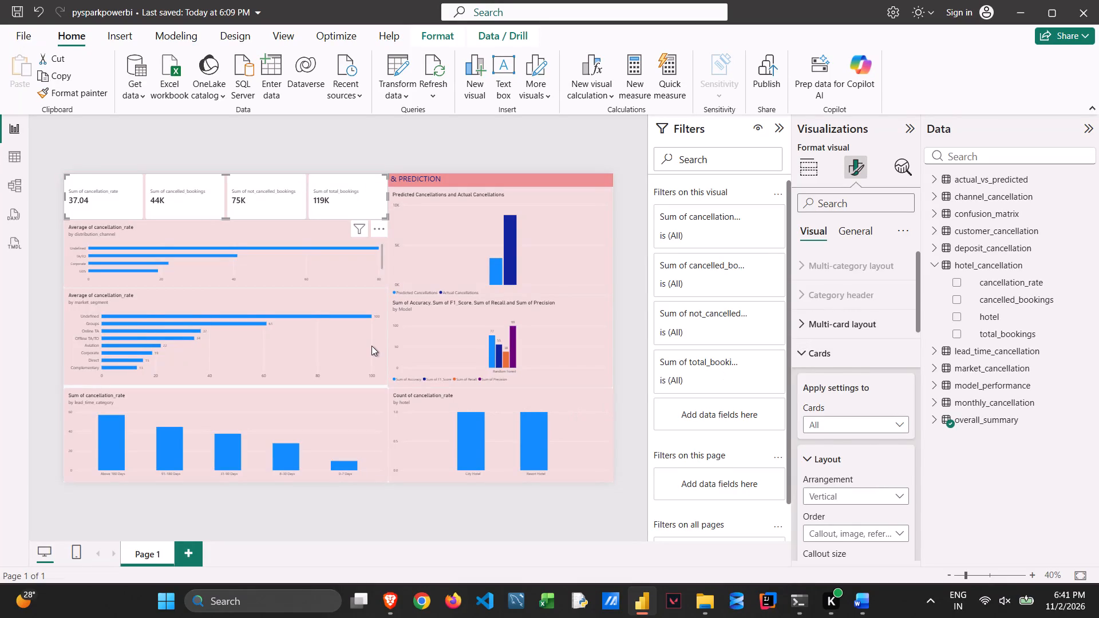
{"action": "left_click", "coordinate": [371, 346]}
{"action": "left_click", "coordinate": [385, 382]}
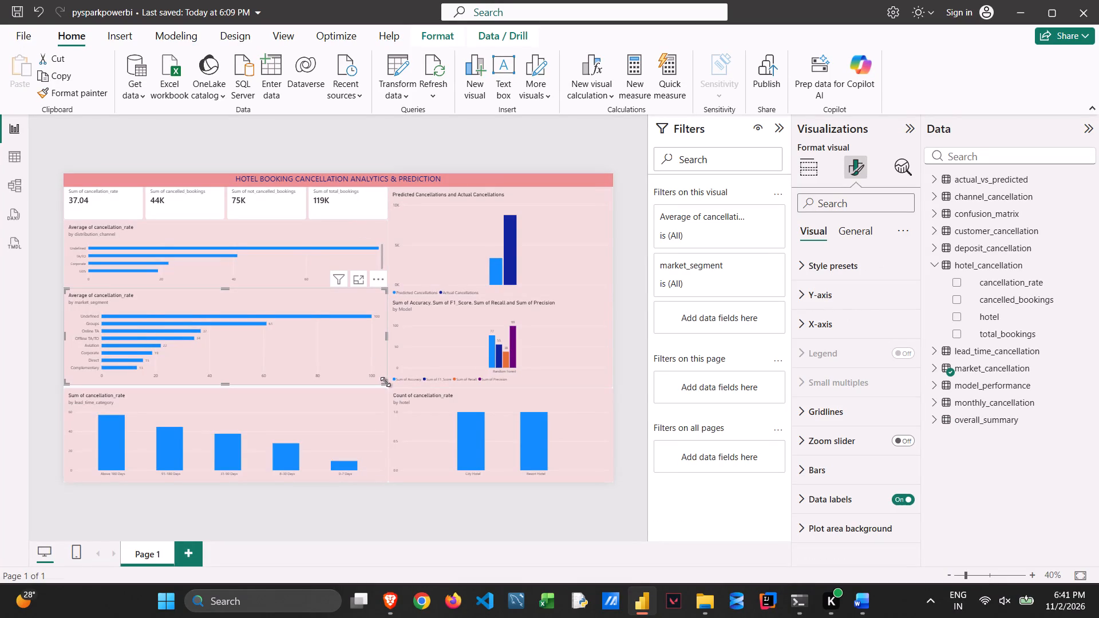
{"action": "left_click", "coordinate": [359, 198]}
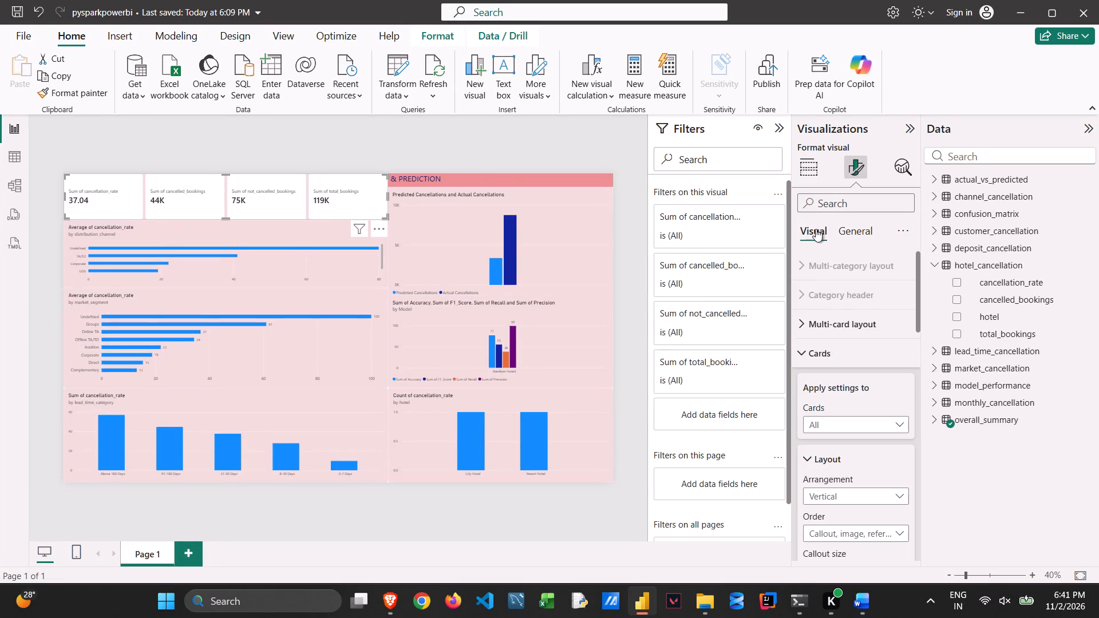
{"action": "left_click", "coordinate": [833, 330]}
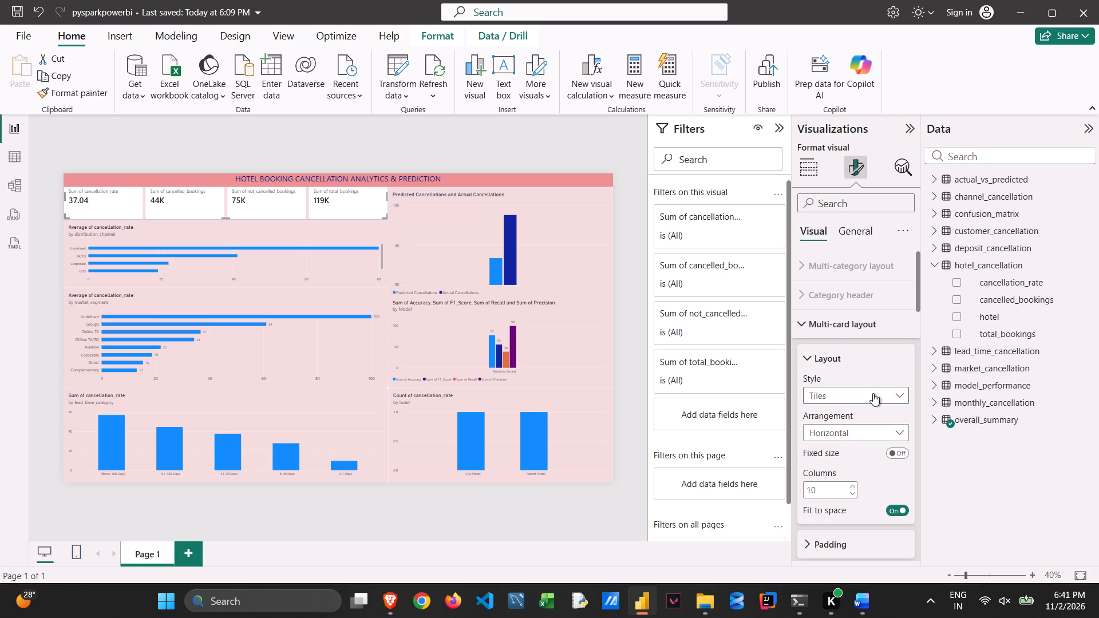
{"action": "scroll", "coordinate": [873, 393], "scroll_direction": "down", "scroll_amount": 1}
{"action": "scroll", "coordinate": [879, 470], "scroll_direction": "down", "scroll_amount": 3}
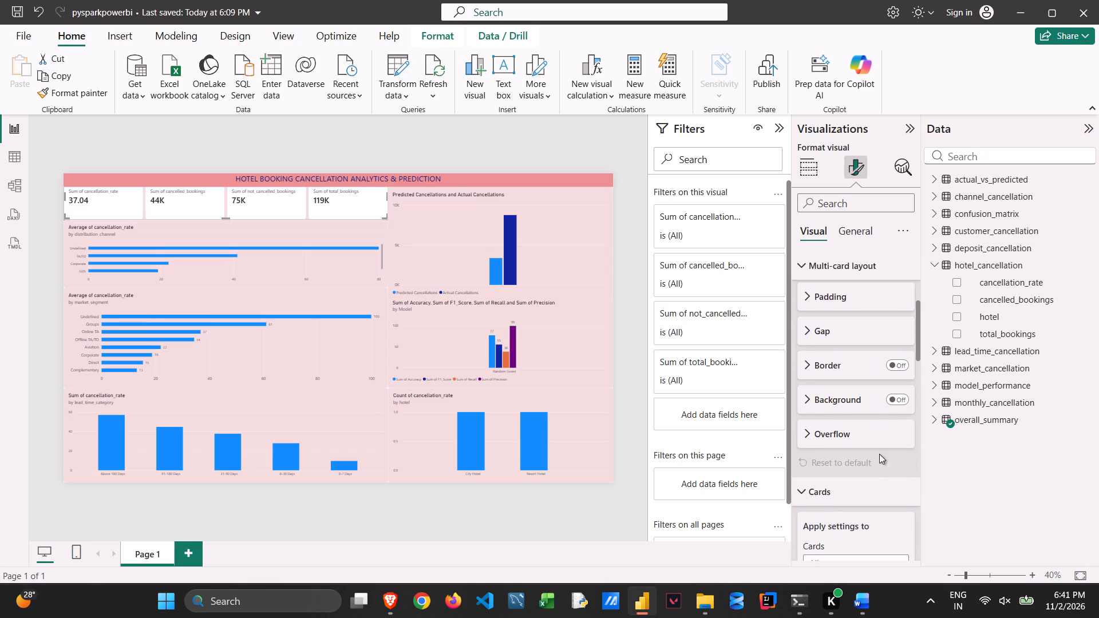
{"action": "left_click", "coordinate": [817, 407]}
{"action": "left_click_drag", "start_coordinate": [835, 435], "coordinate": [896, 398]}
{"action": "left_click", "coordinate": [896, 398]}
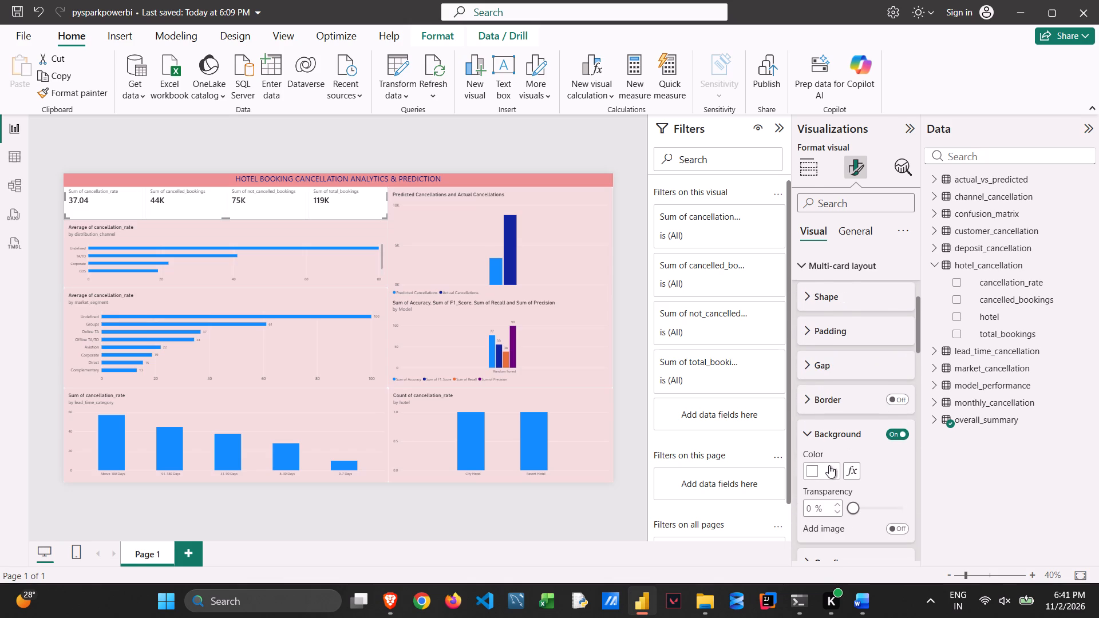
{"action": "left_click", "coordinate": [829, 465]}
{"action": "left_click", "coordinate": [836, 377]}
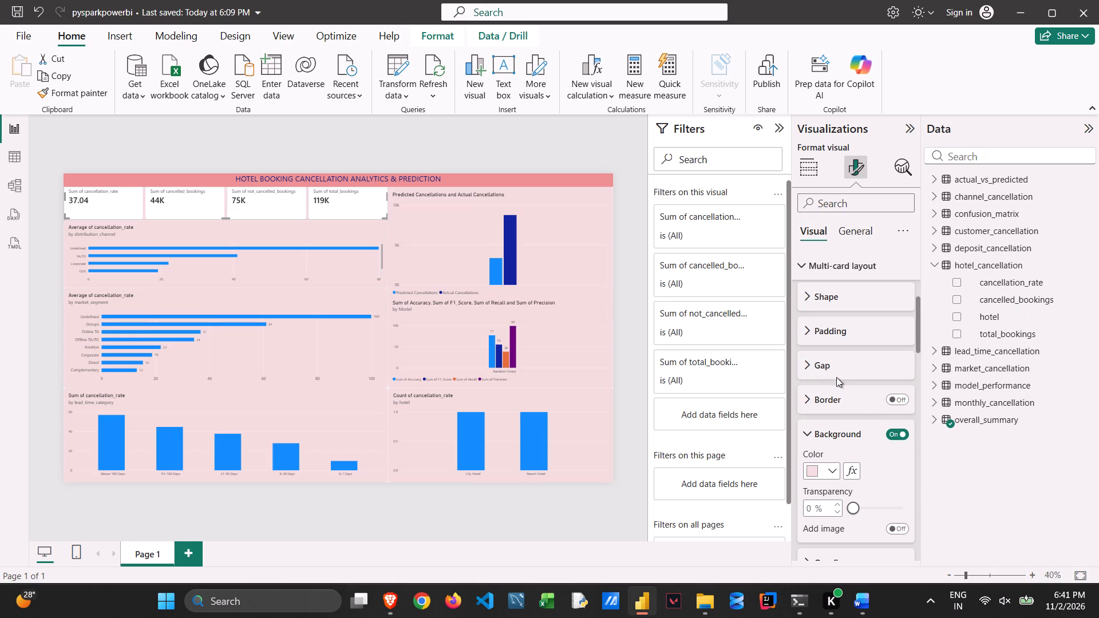
Set the background fill of all cards in the summary card visual to the recent light pink.
{"action": "scroll", "coordinate": [851, 490], "scroll_direction": "down", "scroll_amount": 1}
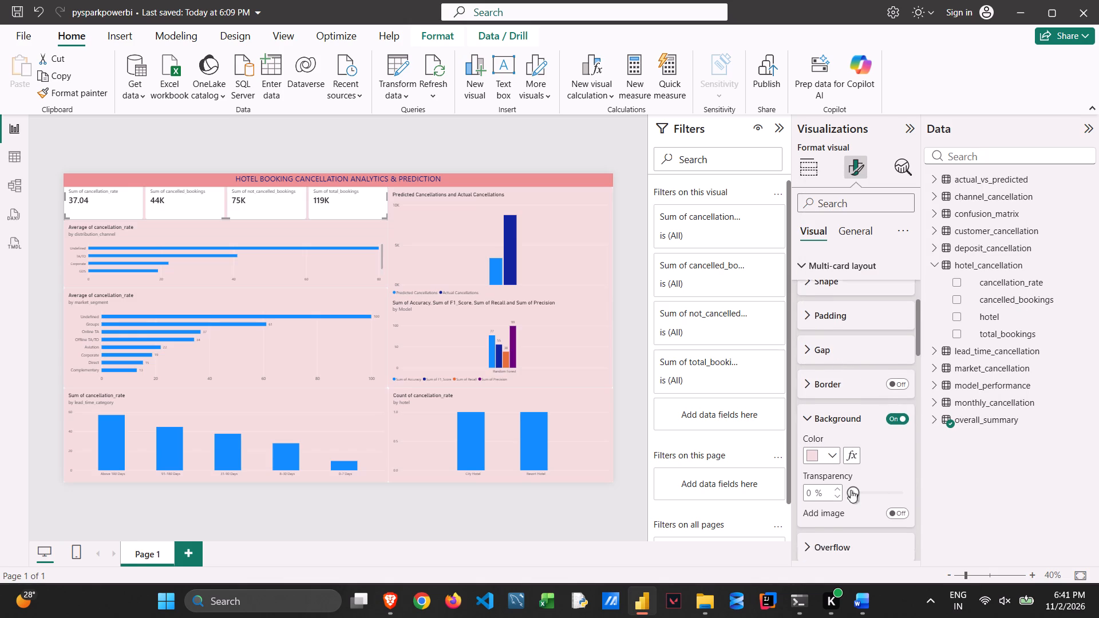
{"action": "scroll", "coordinate": [851, 490], "scroll_direction": "down", "scroll_amount": 1}
{"action": "left_click", "coordinate": [831, 462]}
{"action": "left_click", "coordinate": [831, 462]}
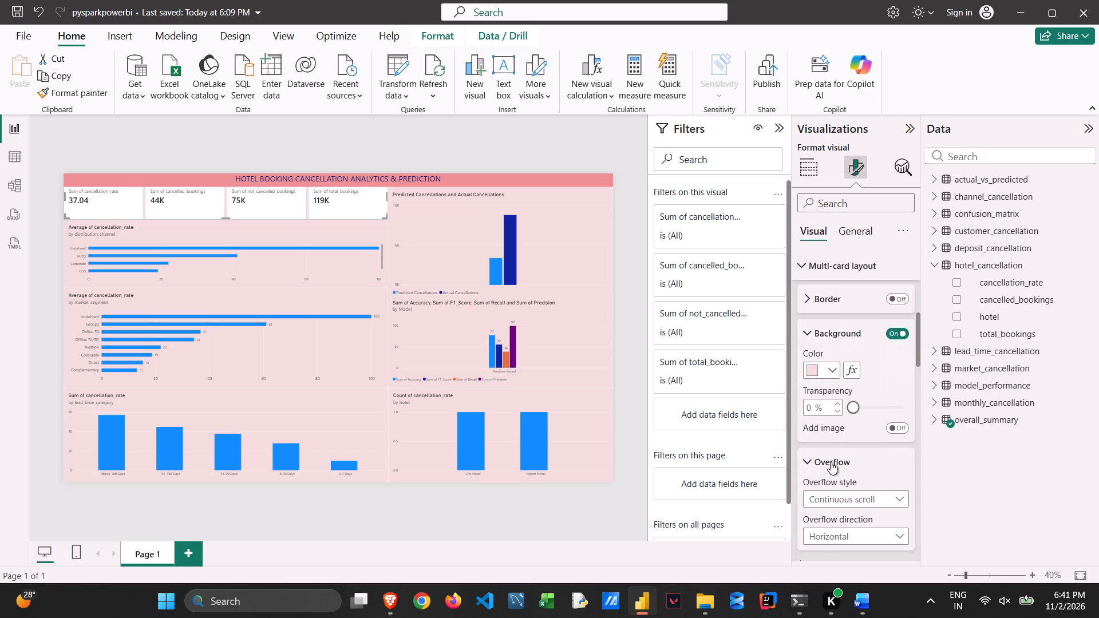
{"action": "scroll", "coordinate": [831, 462], "scroll_direction": "down", "scroll_amount": 3}
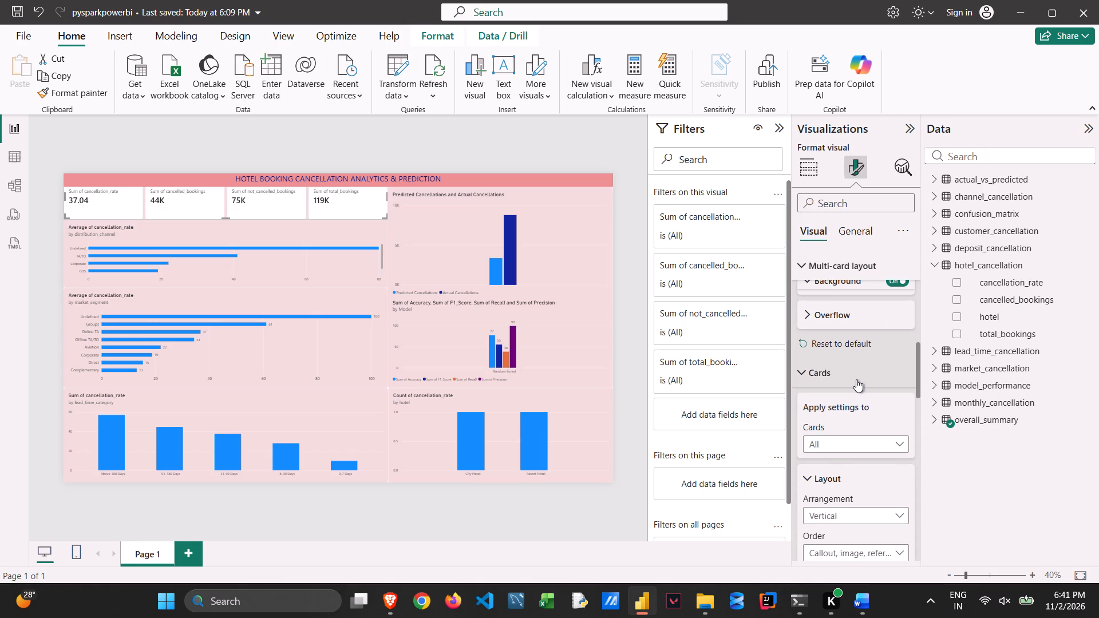
{"action": "scroll", "coordinate": [856, 379], "scroll_direction": "down", "scroll_amount": 1}
{"action": "left_click", "coordinate": [853, 382]}
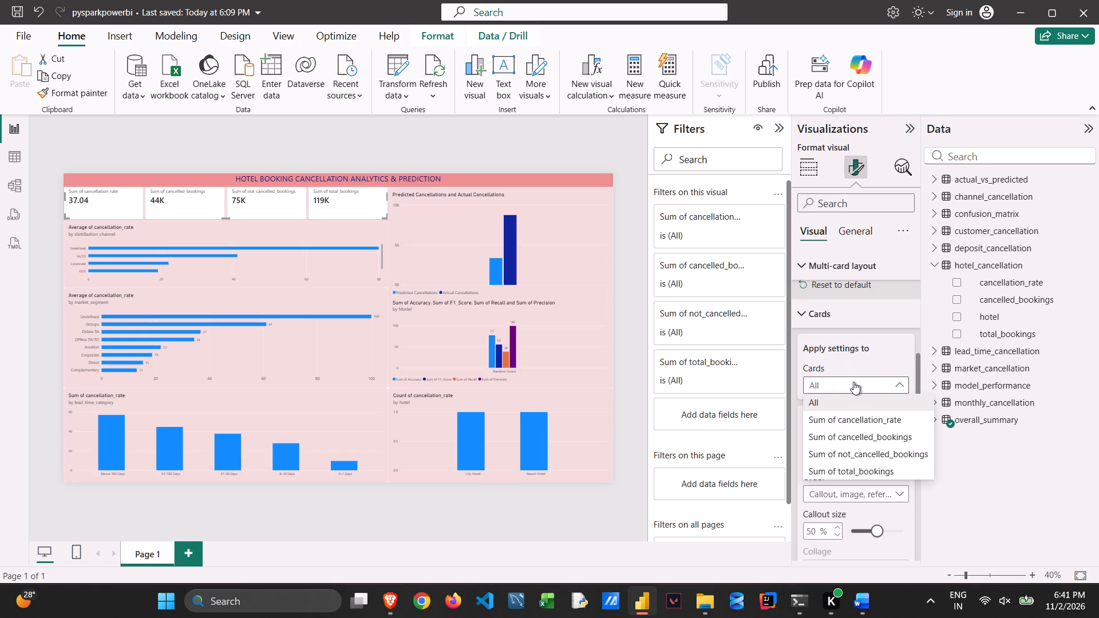
{"action": "left_click", "coordinate": [853, 382]}
{"action": "scroll", "coordinate": [843, 439], "scroll_direction": "down", "scroll_amount": 1}
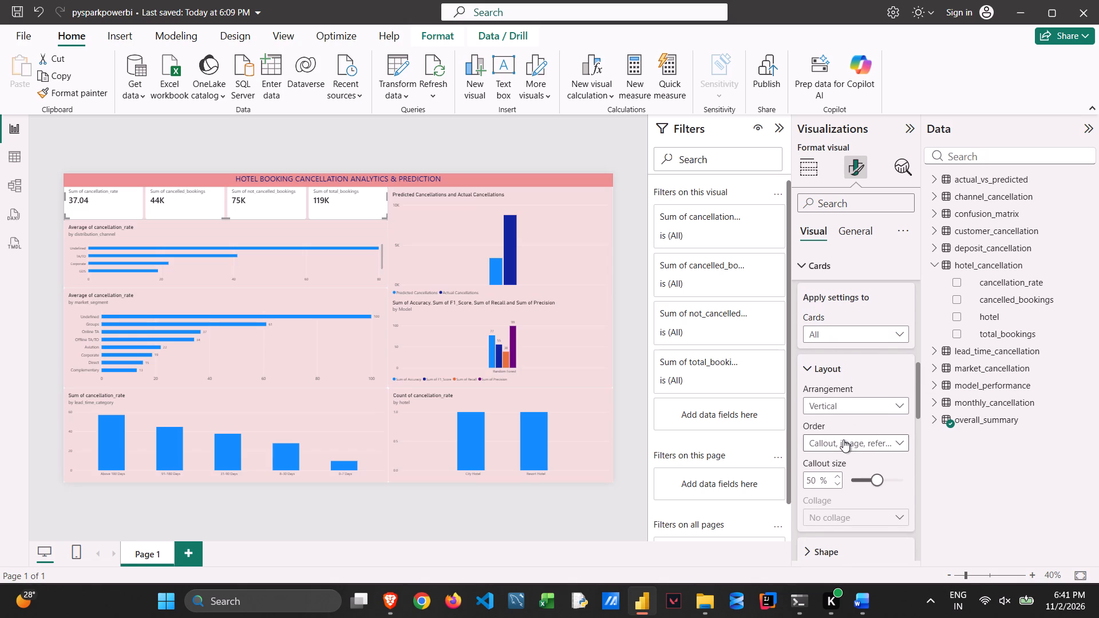
{"action": "scroll", "coordinate": [848, 359], "scroll_direction": "up", "scroll_amount": 1}
{"action": "scroll", "coordinate": [848, 359], "scroll_direction": "down", "scroll_amount": 2}
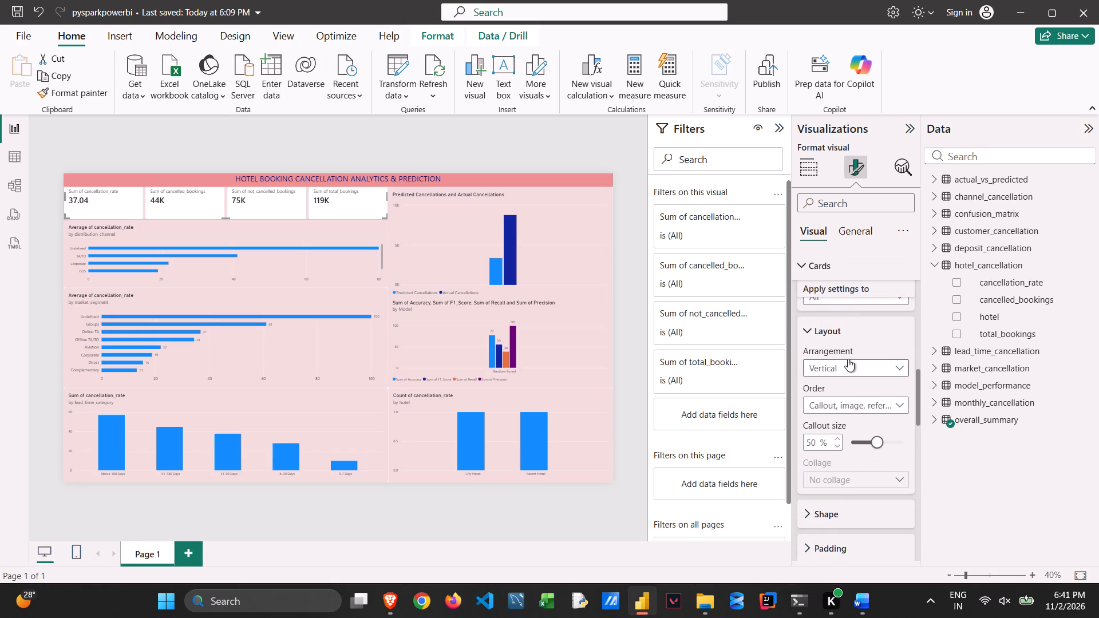
{"action": "scroll", "coordinate": [848, 359], "scroll_direction": "down", "scroll_amount": 2}
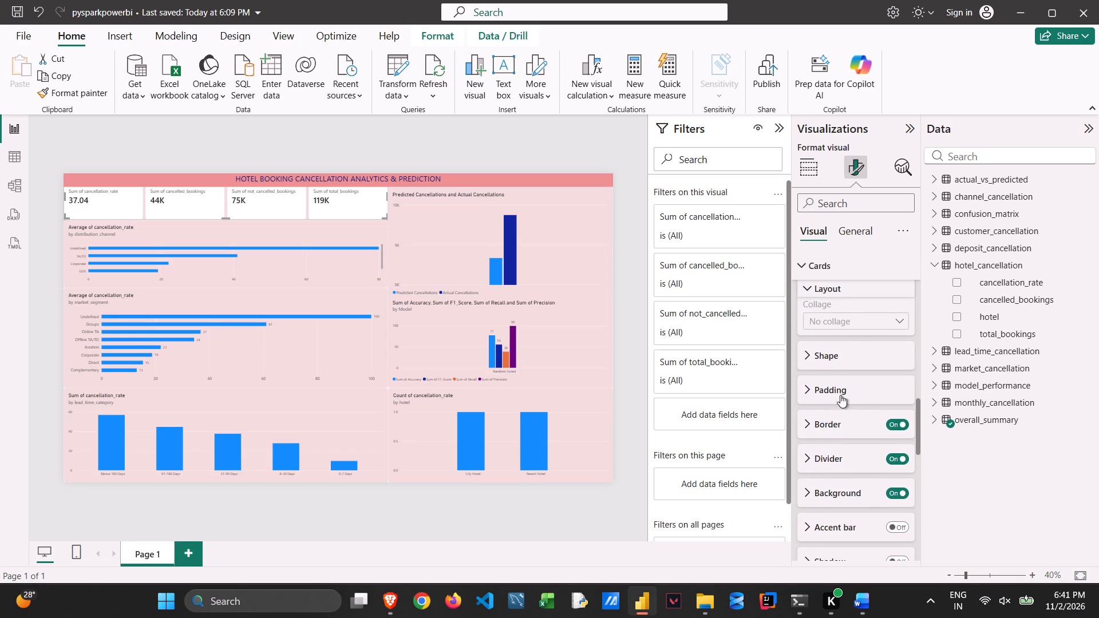
{"action": "left_click", "coordinate": [813, 489]}
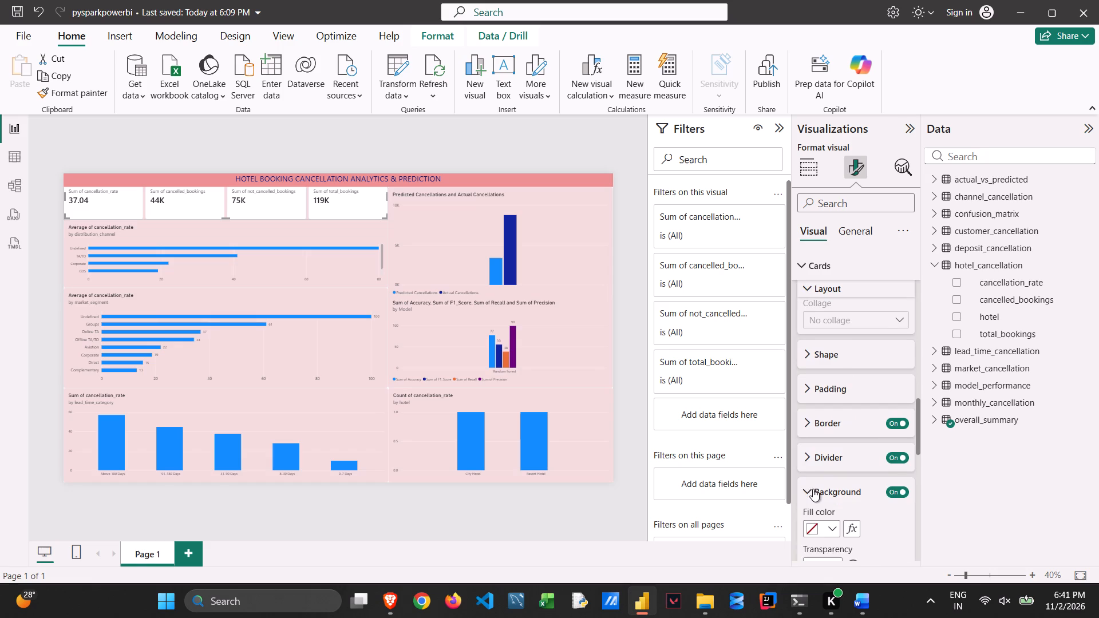
{"action": "scroll", "coordinate": [813, 489], "scroll_direction": "down", "scroll_amount": 2}
{"action": "left_click", "coordinate": [825, 428]}
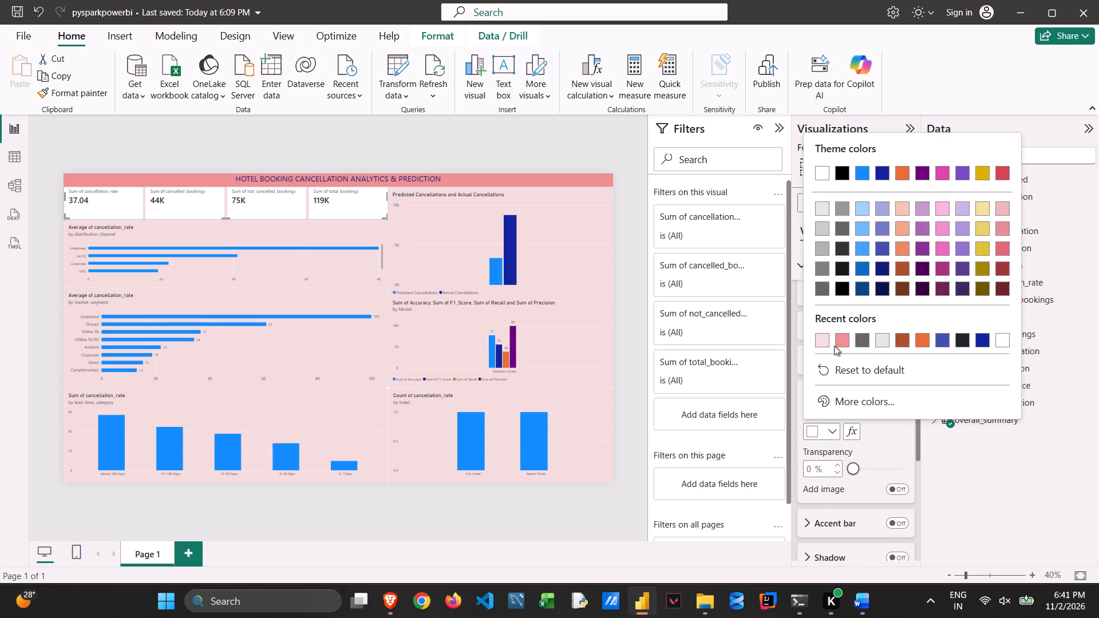
{"action": "left_click", "coordinate": [824, 339]}
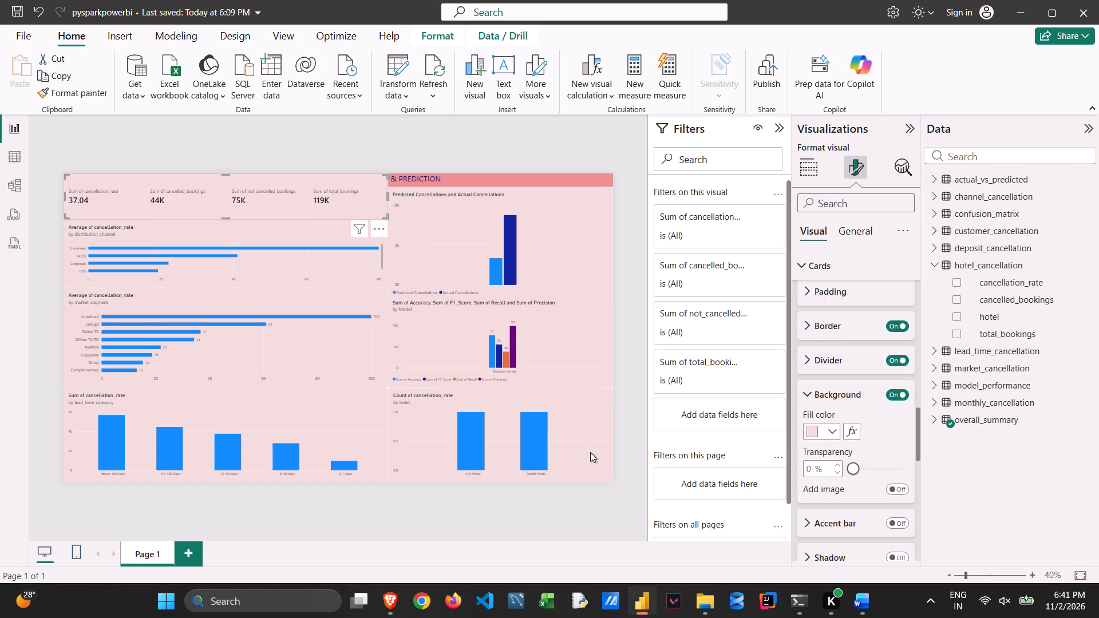
{"action": "left_click", "coordinate": [610, 505]}
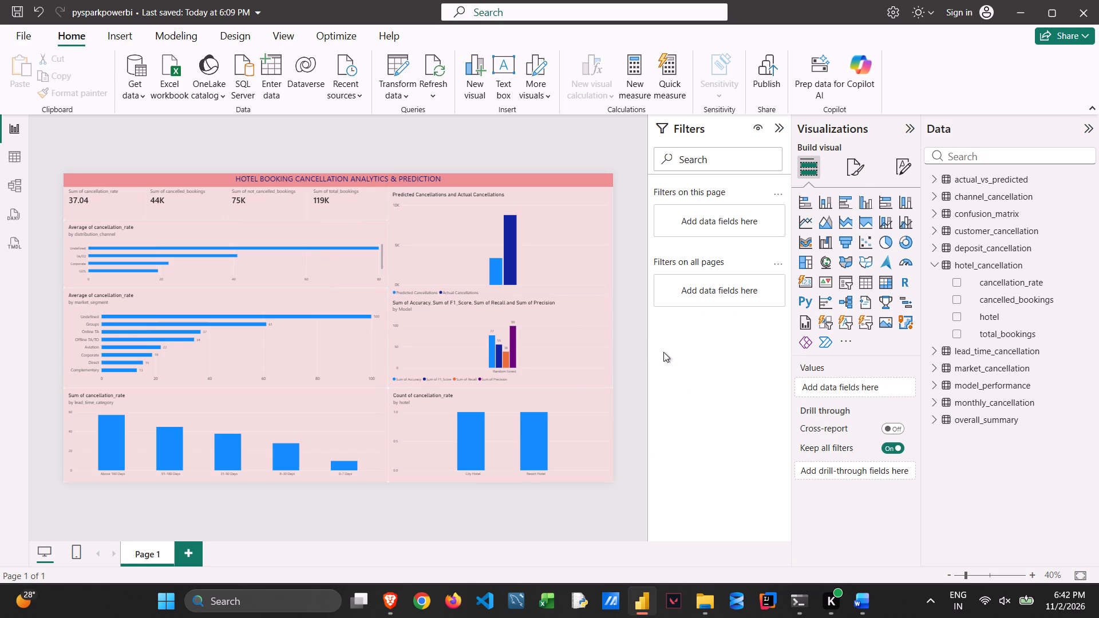
{"action": "left_click", "coordinate": [631, 340]}
{"action": "left_click", "coordinate": [638, 248]}
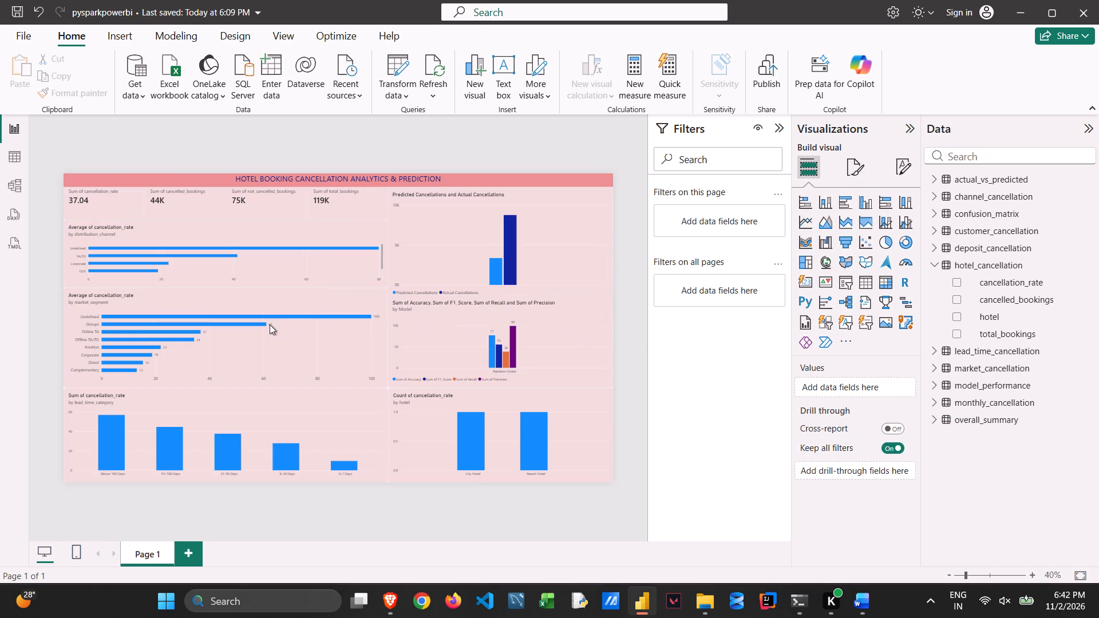
Look through the Y-axis and X-axis format settings of the market segment bar chart for axis colour options.
{"action": "left_click", "coordinate": [270, 324]}
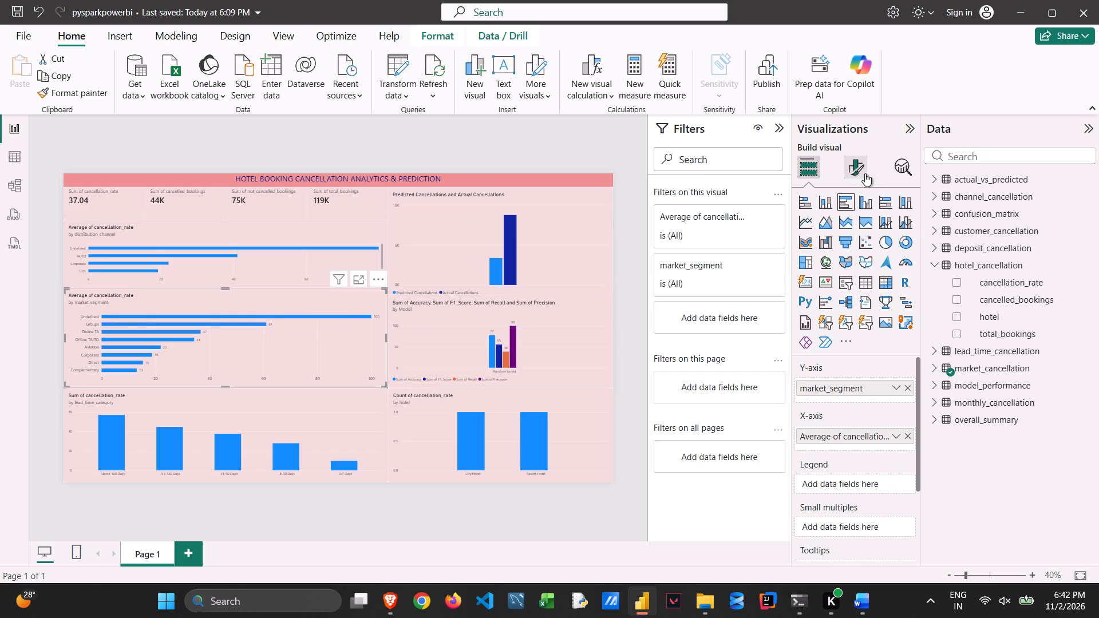
{"action": "left_click", "coordinate": [849, 163]}
{"action": "left_click", "coordinate": [829, 326]}
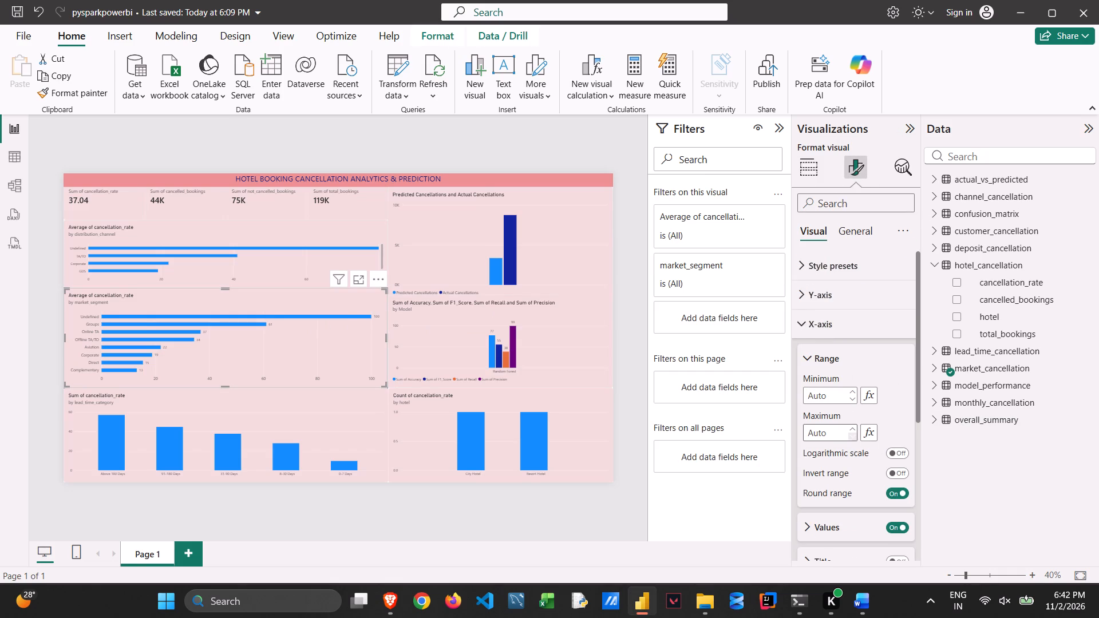
{"action": "scroll", "coordinate": [862, 456], "scroll_direction": "down", "scroll_amount": 3}
{"action": "scroll", "coordinate": [862, 456], "scroll_direction": "up", "scroll_amount": 3}
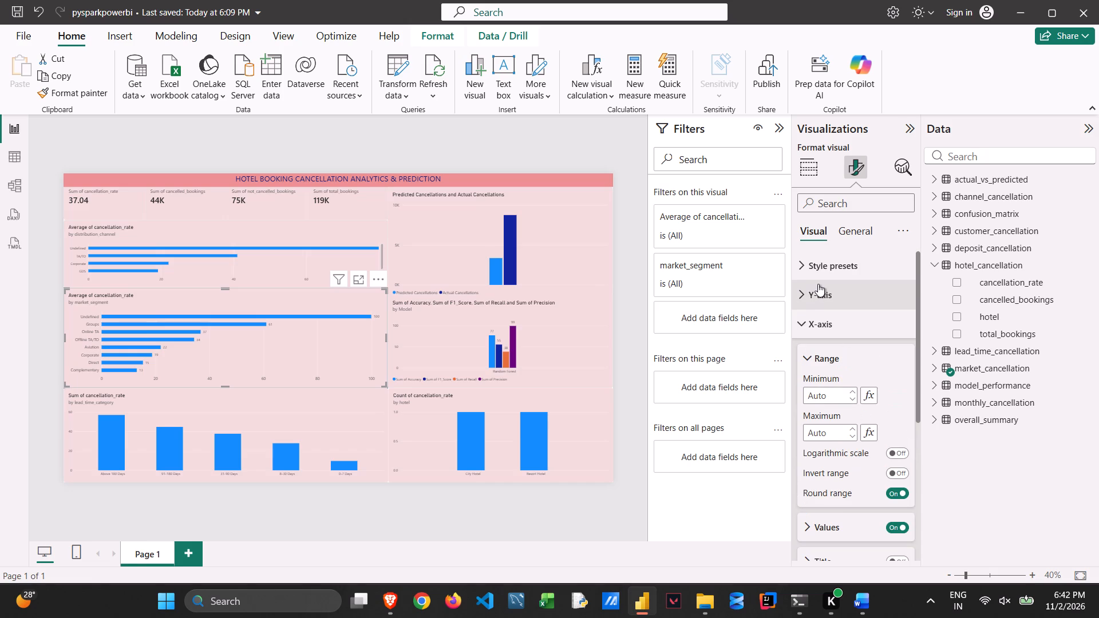
{"action": "left_click", "coordinate": [818, 284]}
{"action": "scroll", "coordinate": [829, 431], "scroll_direction": "down", "scroll_amount": 3}
{"action": "left_click", "coordinate": [851, 409]}
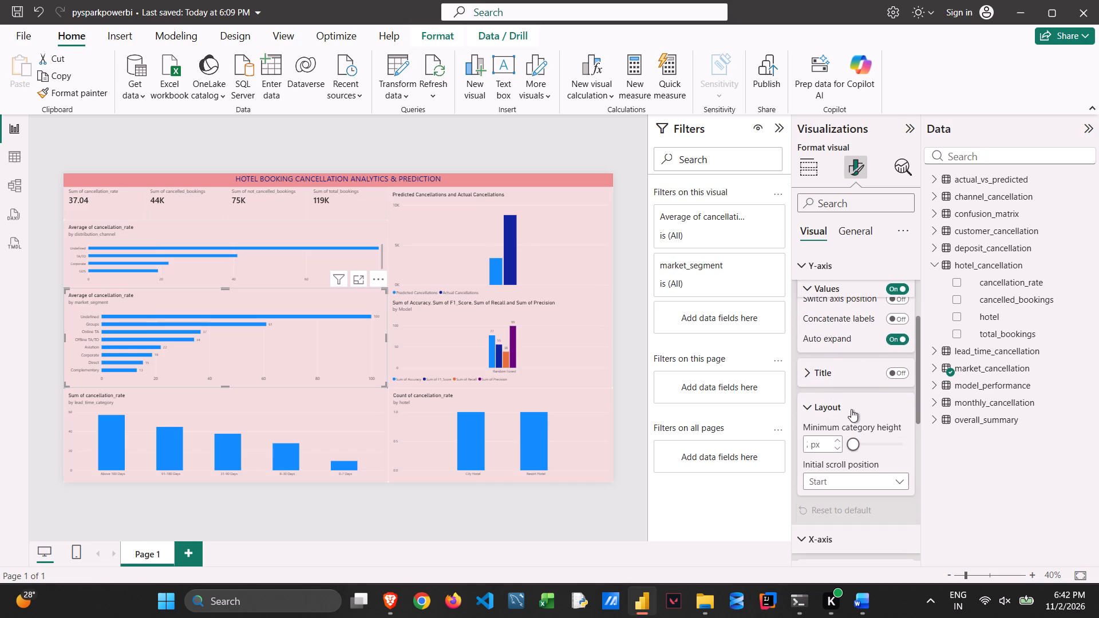
{"action": "scroll", "coordinate": [836, 450], "scroll_direction": "down", "scroll_amount": 2}
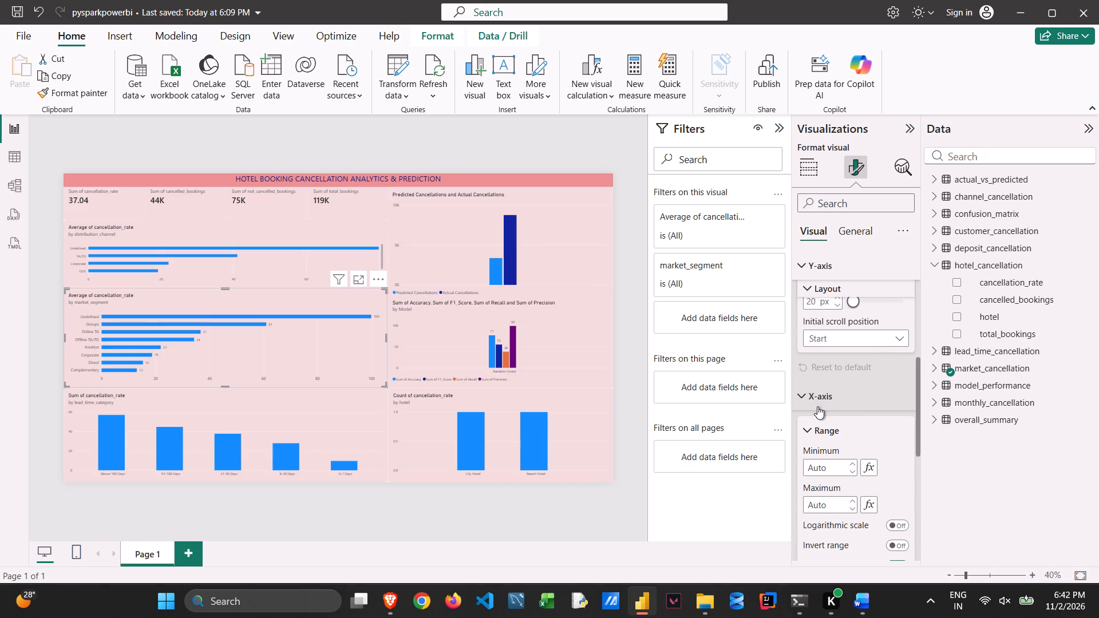
{"action": "left_click", "coordinate": [817, 406]}
Examine the market segment chart's background, border and title format settings, including the title font and colour options.
{"action": "left_click", "coordinate": [849, 233]}
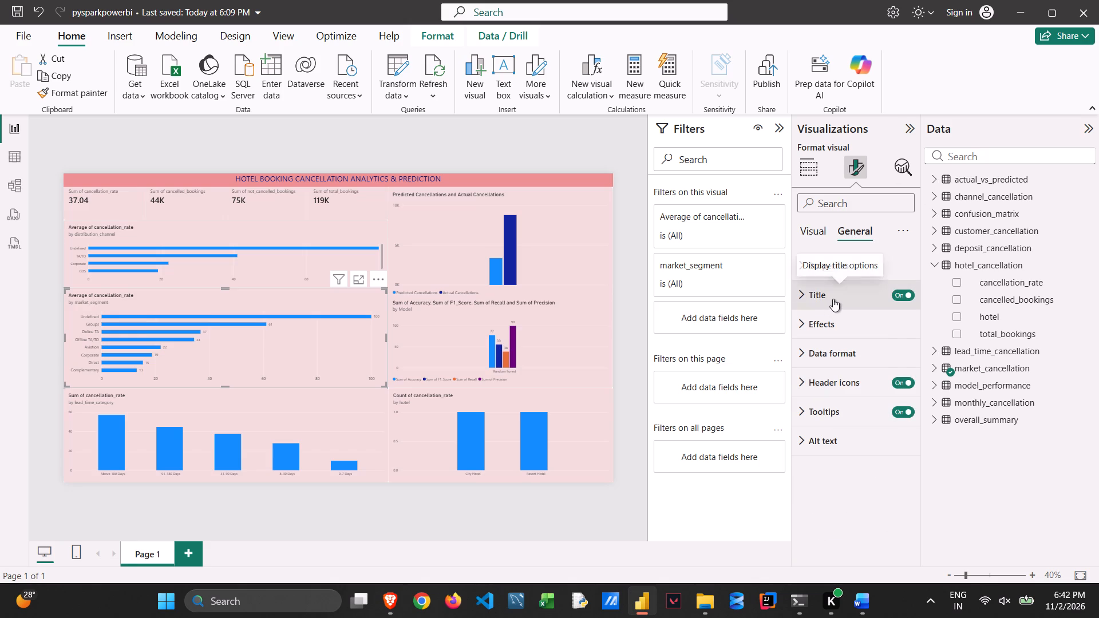
{"action": "left_click", "coordinate": [821, 318]}
{"action": "scroll", "coordinate": [821, 318], "scroll_direction": "down", "scroll_amount": 1}
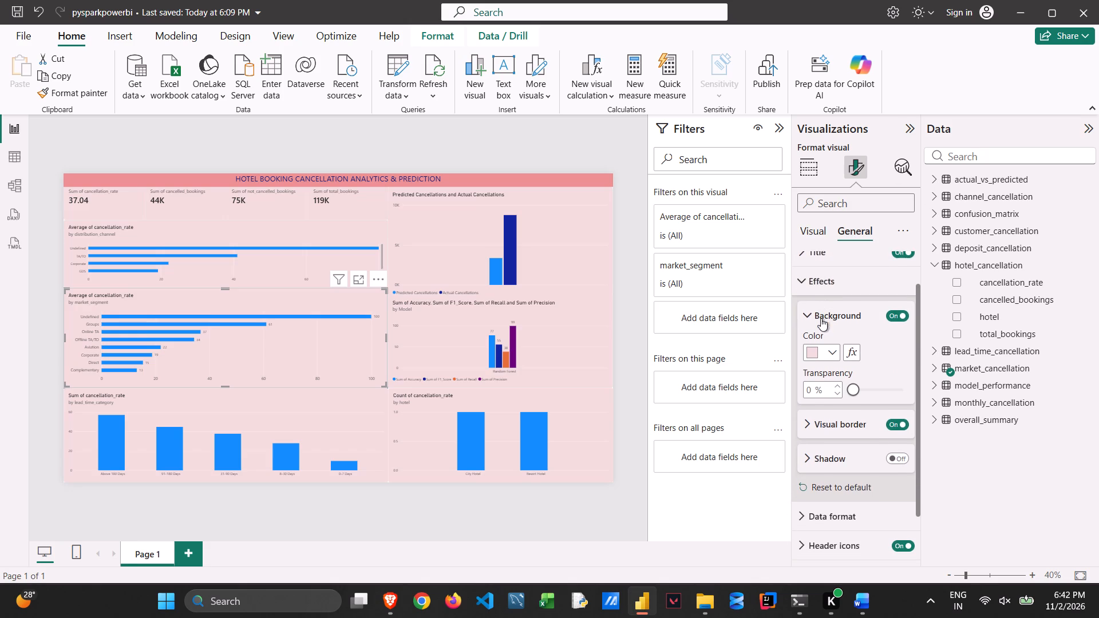
{"action": "left_click", "coordinate": [831, 431]}
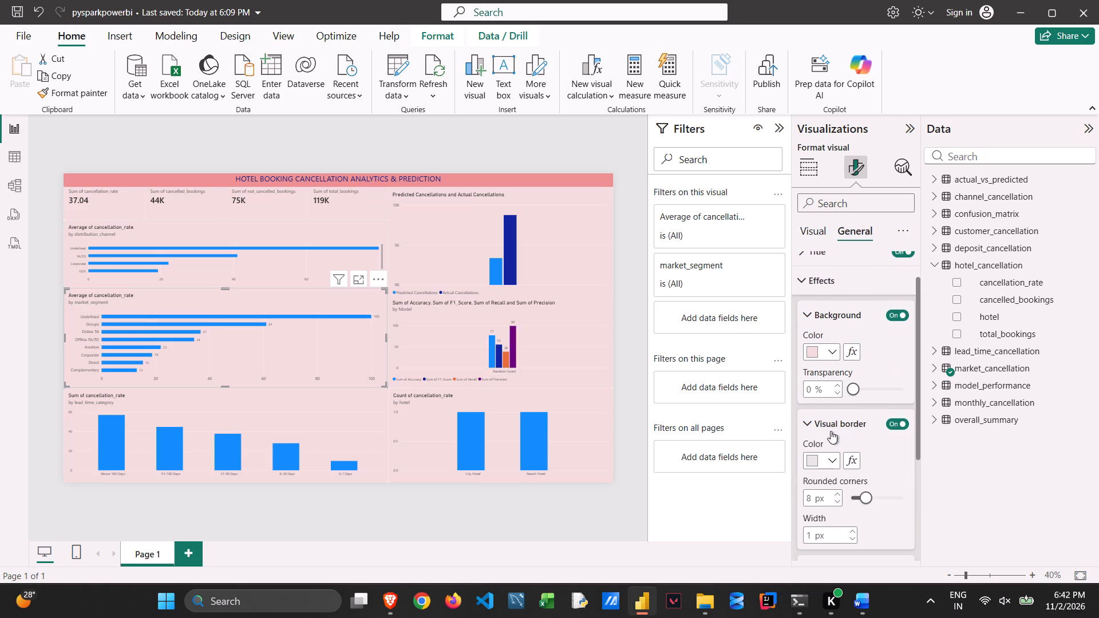
{"action": "scroll", "coordinate": [831, 431], "scroll_direction": "down", "scroll_amount": 5}
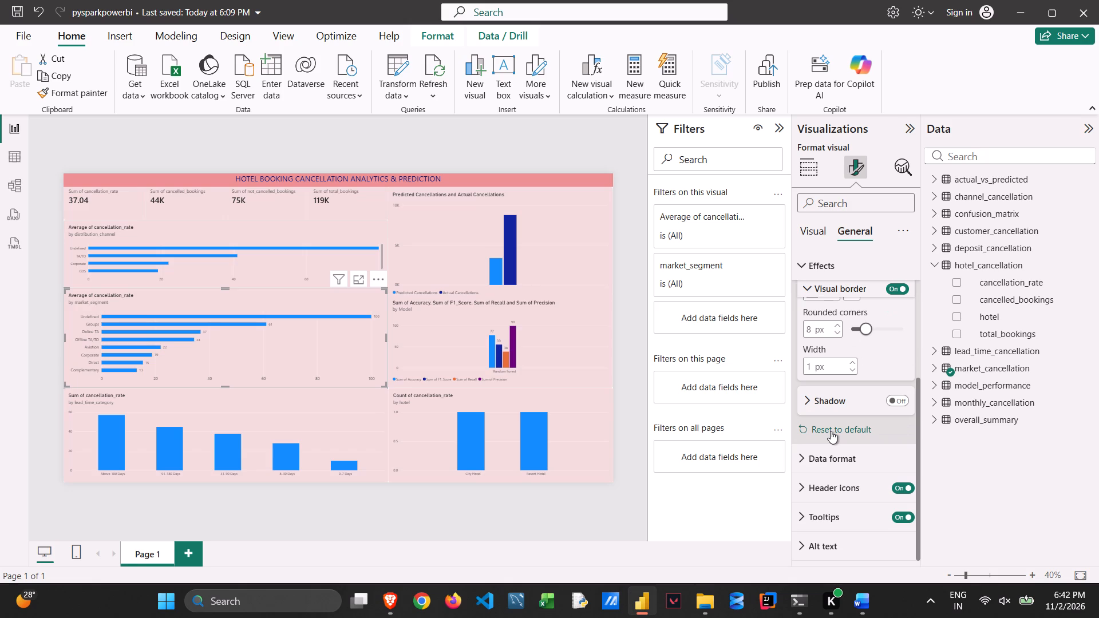
{"action": "scroll", "coordinate": [850, 472], "scroll_direction": "up", "scroll_amount": 2}
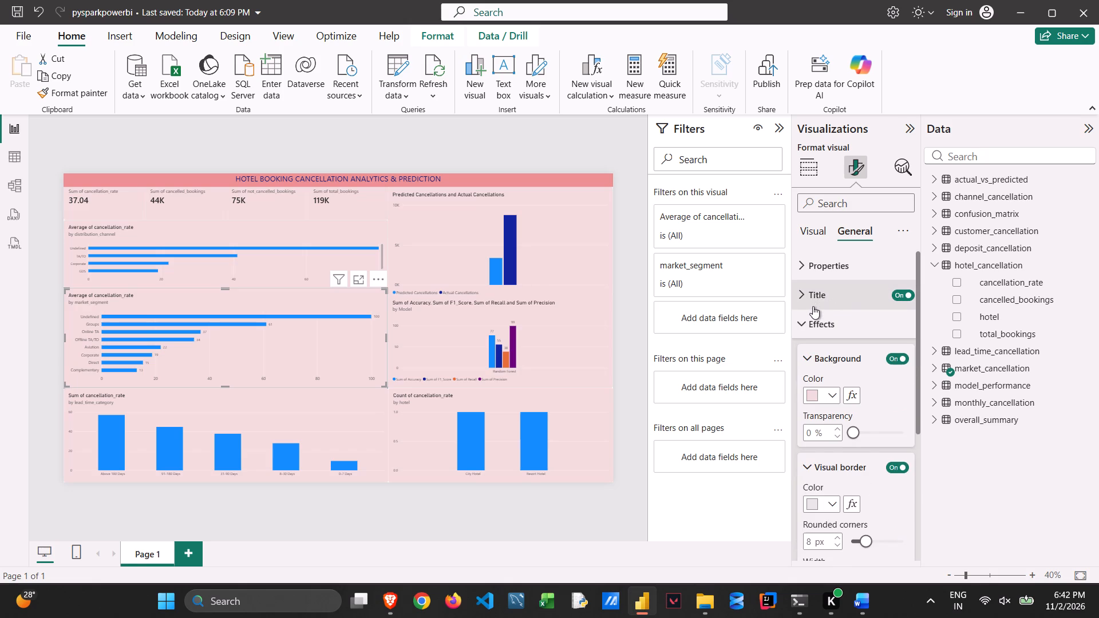
{"action": "left_click", "coordinate": [813, 306]}
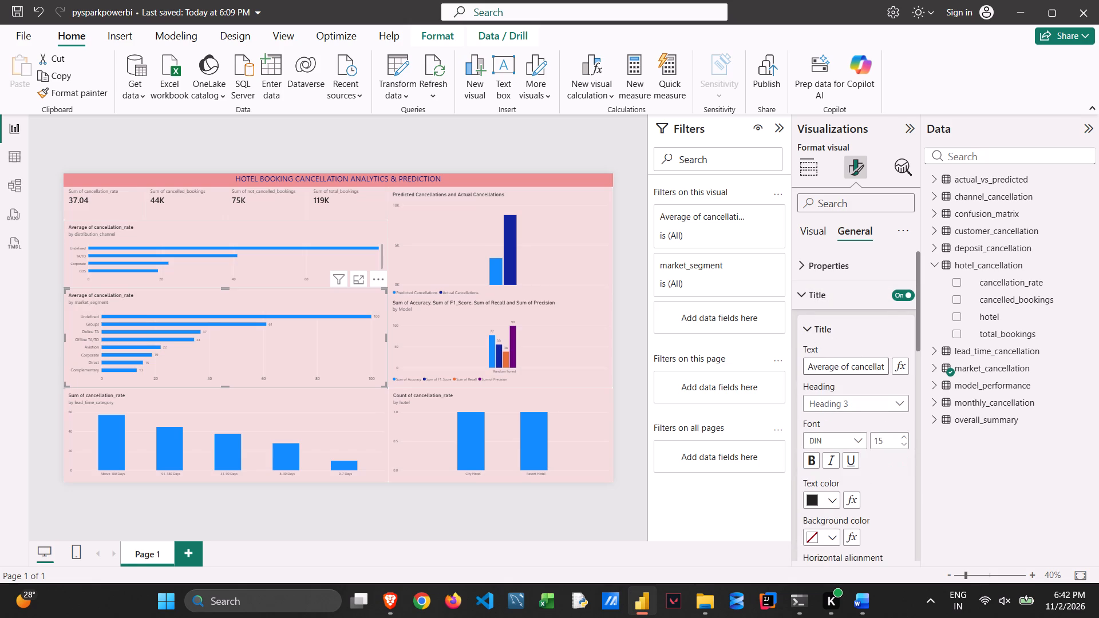
{"action": "left_click", "coordinate": [844, 439]}
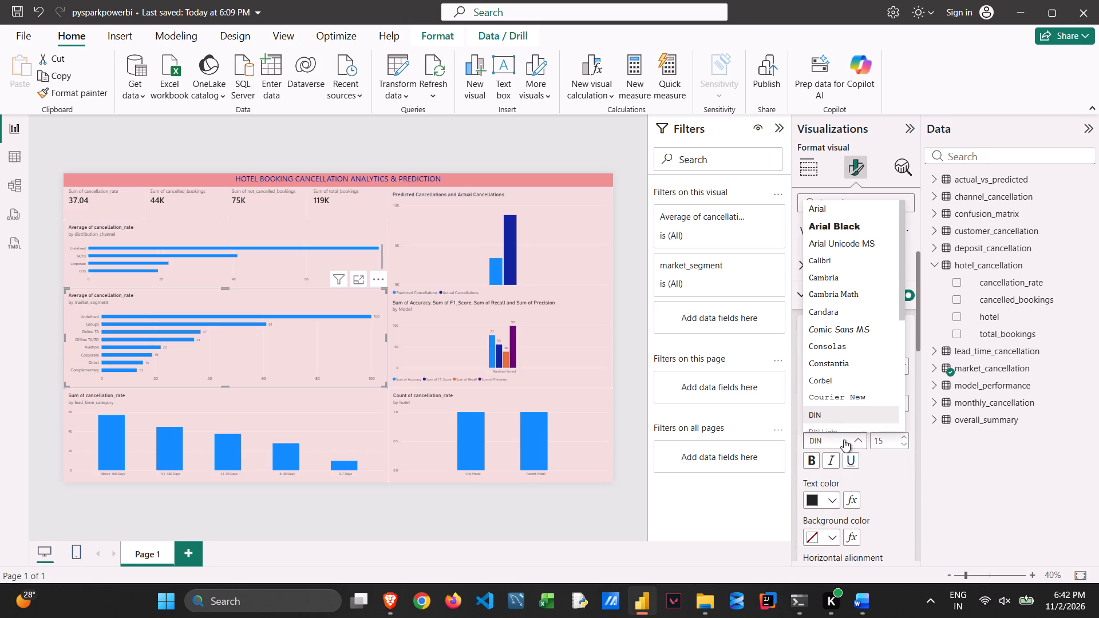
{"action": "left_click", "coordinate": [844, 439]}
{"action": "scroll", "coordinate": [844, 439], "scroll_direction": "down", "scroll_amount": 3}
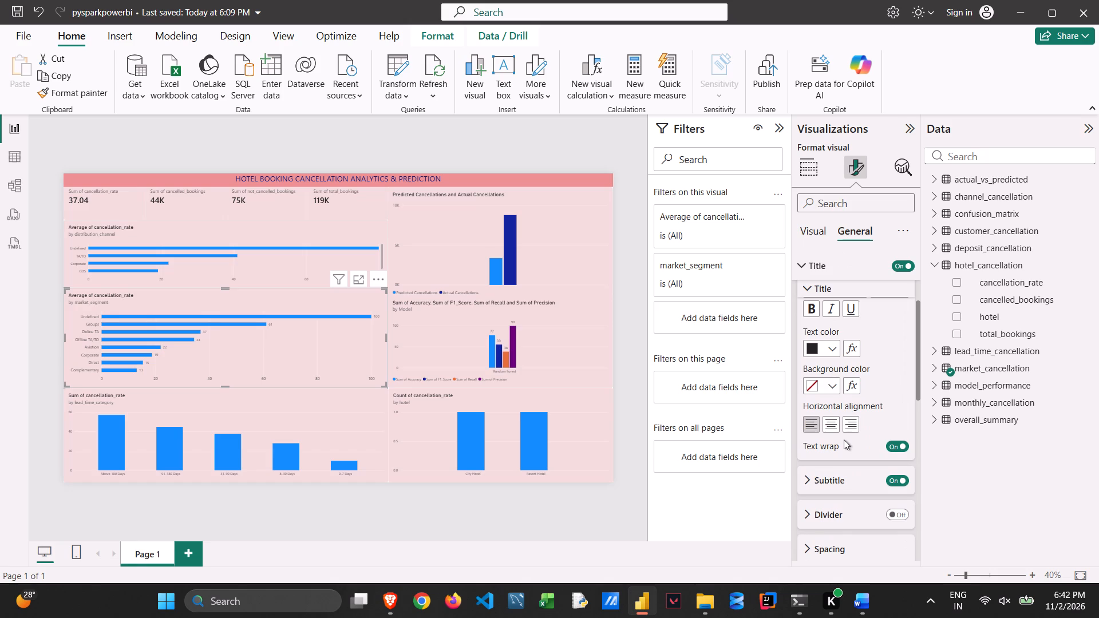
{"action": "scroll", "coordinate": [844, 439], "scroll_direction": "up", "scroll_amount": 4}
{"action": "left_click", "coordinate": [524, 508]}
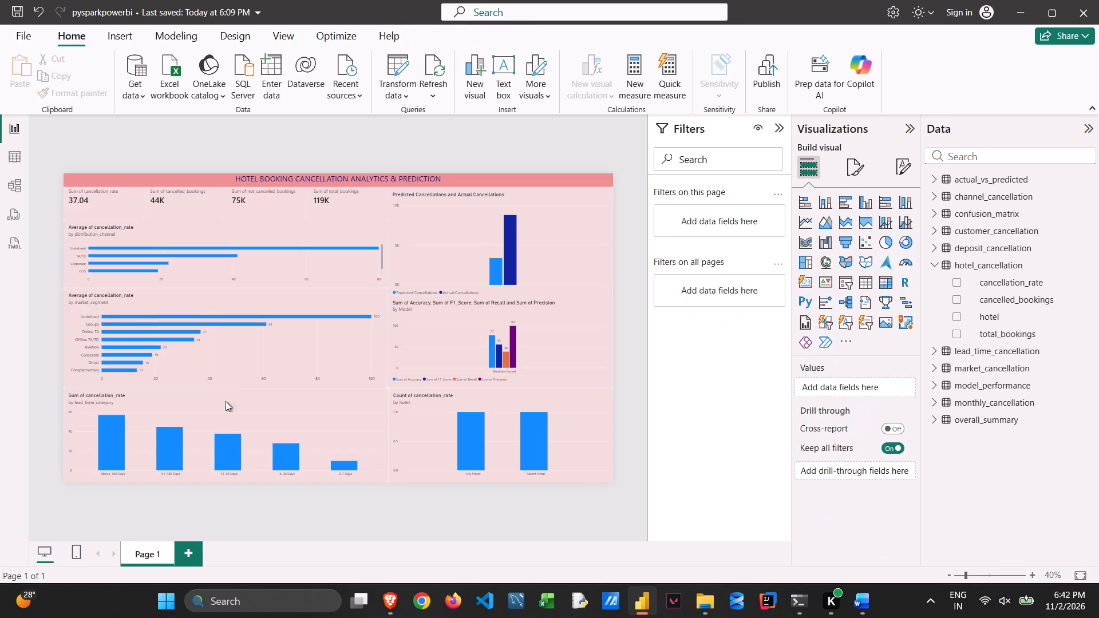
Capture a screenshot of the whole dashboard page.
{"action": "key", "text": "Print"}
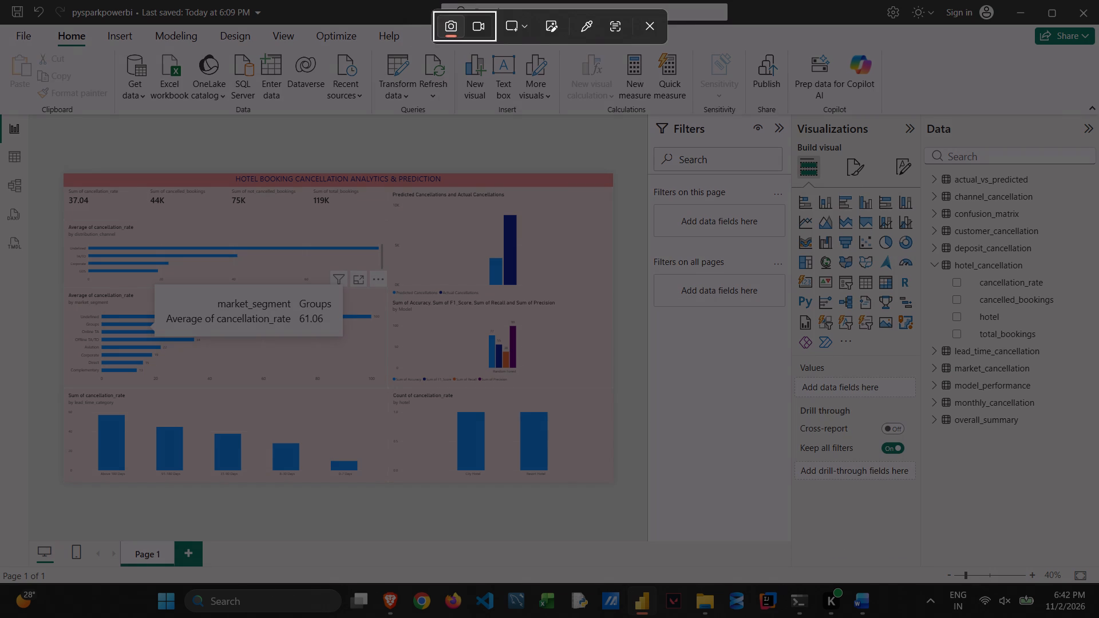
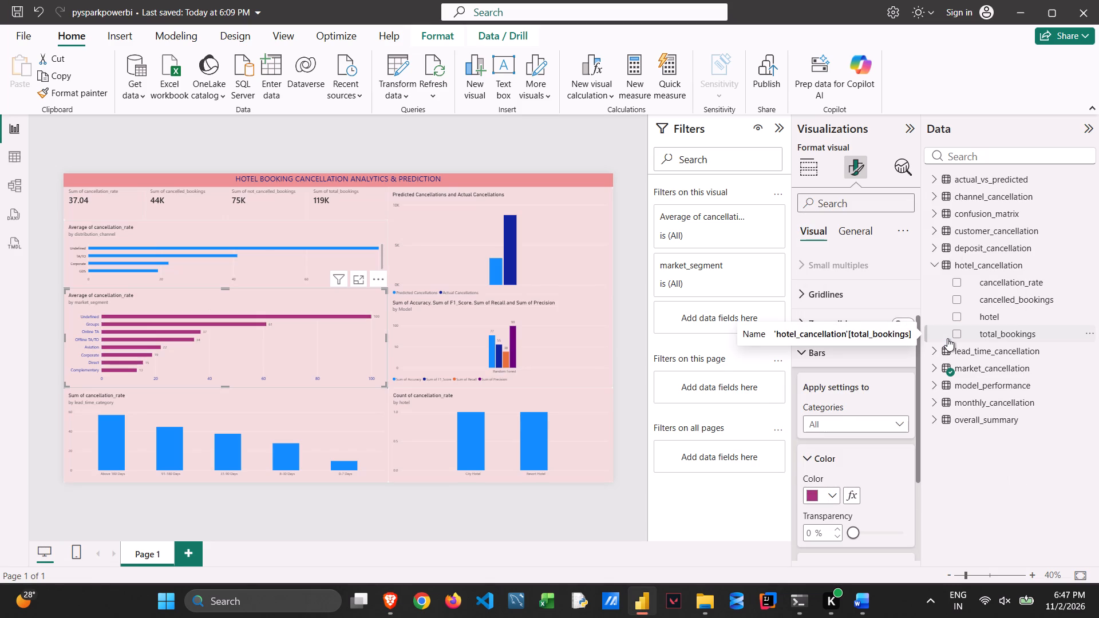
Set the bar colour of the distribution channel chart to dark navy blue.
{"action": "left_click", "coordinate": [286, 253]}
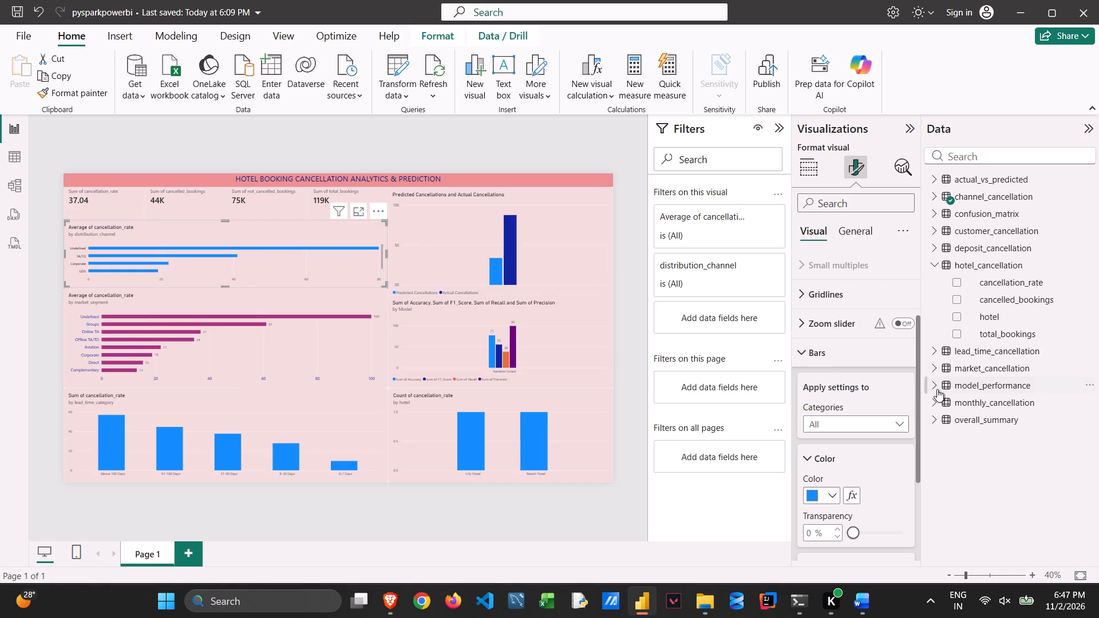
{"action": "left_click", "coordinate": [829, 493]}
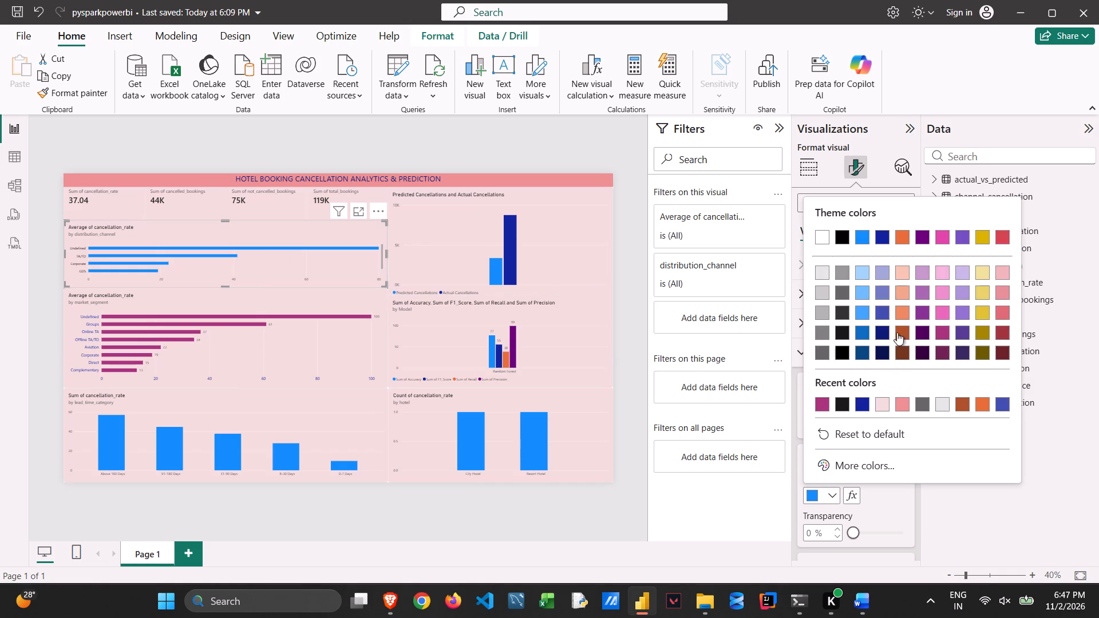
{"action": "left_click", "coordinate": [880, 332]}
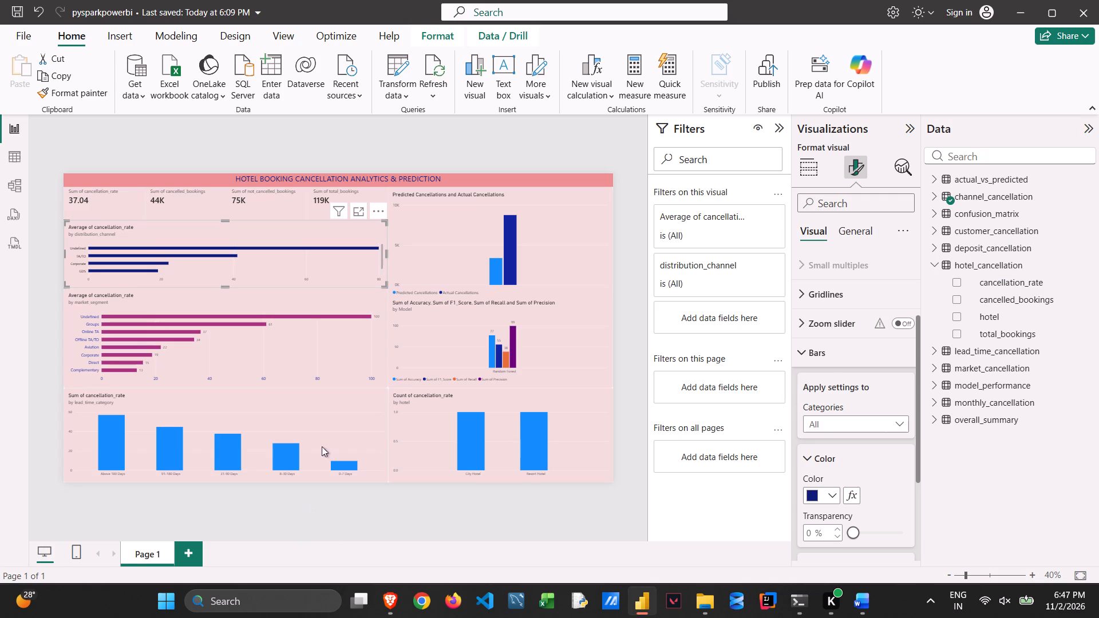
Set the column colour of the lead time category chart to black.
{"action": "left_click", "coordinate": [317, 427]}
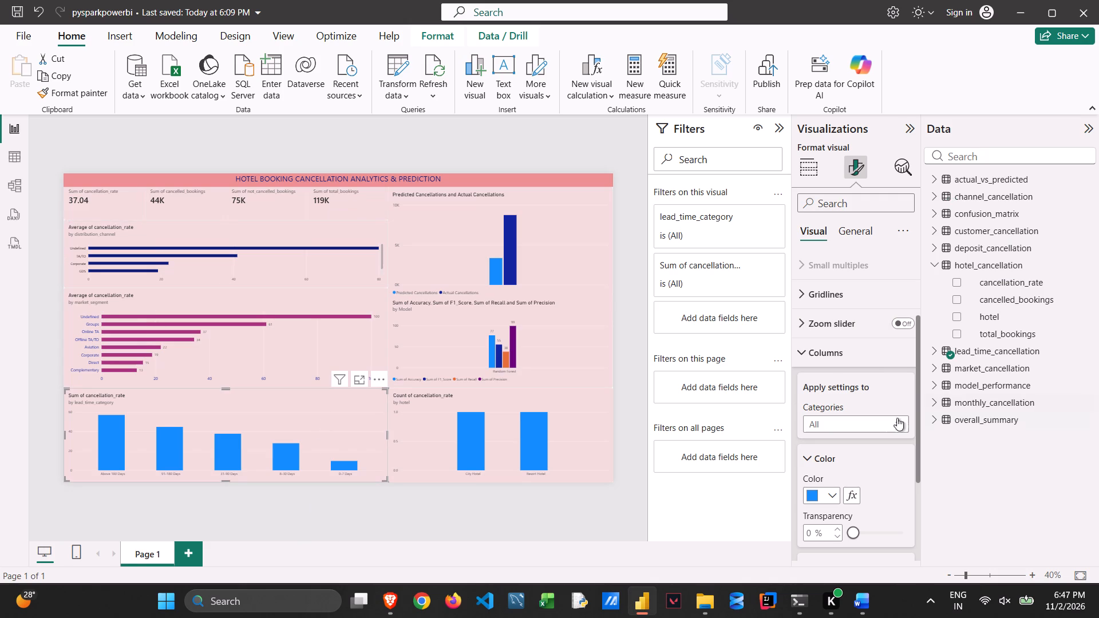
{"action": "left_click", "coordinate": [824, 492]}
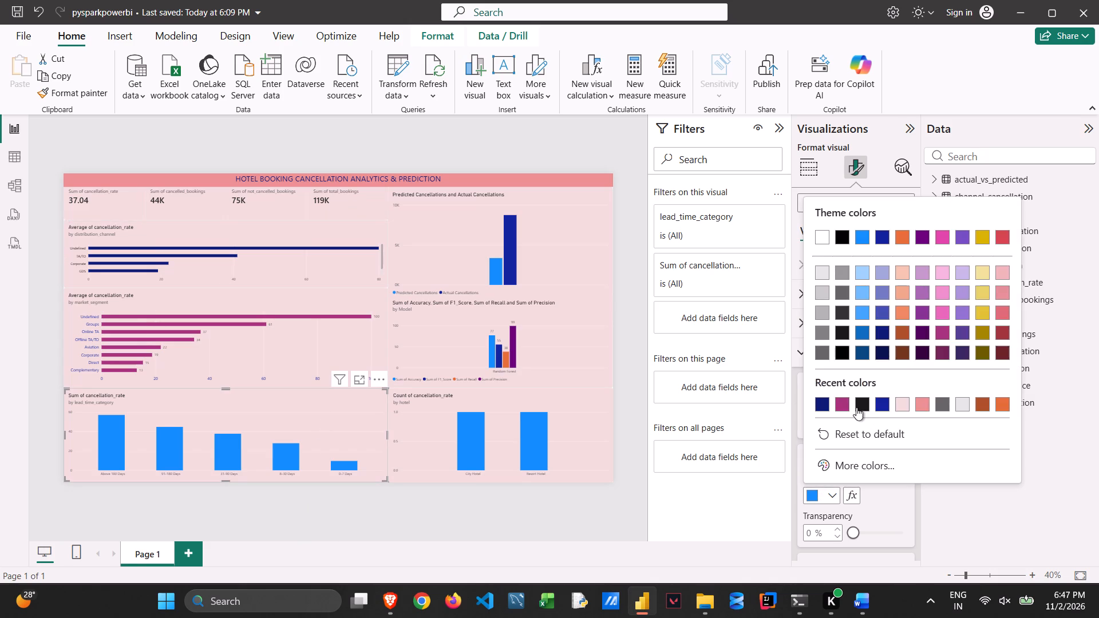
{"action": "left_click", "coordinate": [863, 406]}
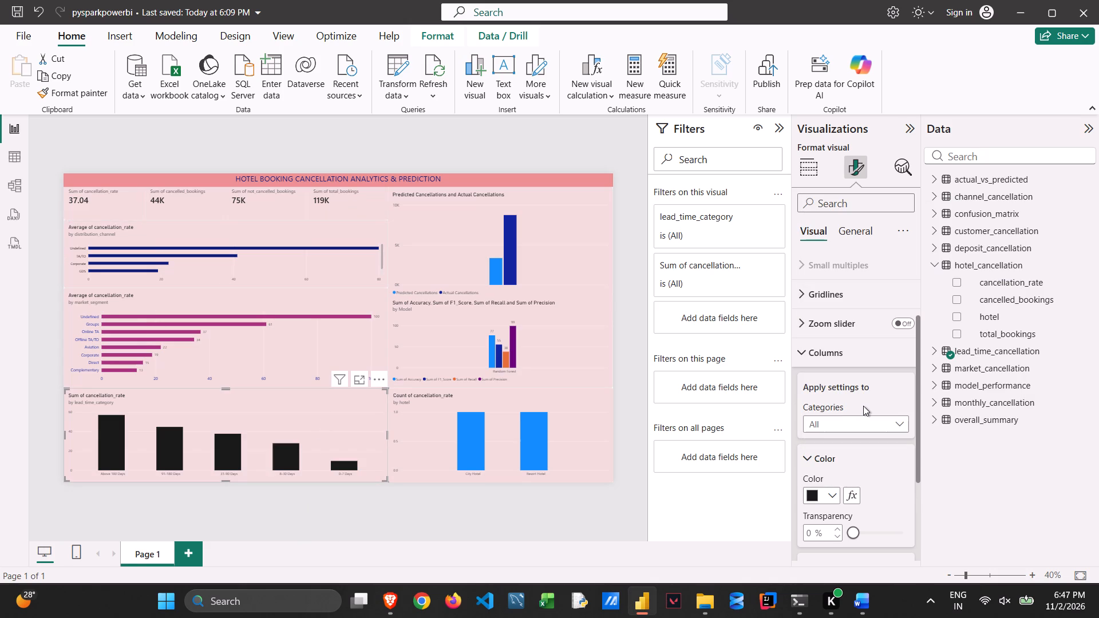
Set the Predicted Cancellations series in the predicted versus actual cancellations chart to dark magenta.
{"action": "left_click", "coordinate": [554, 247]}
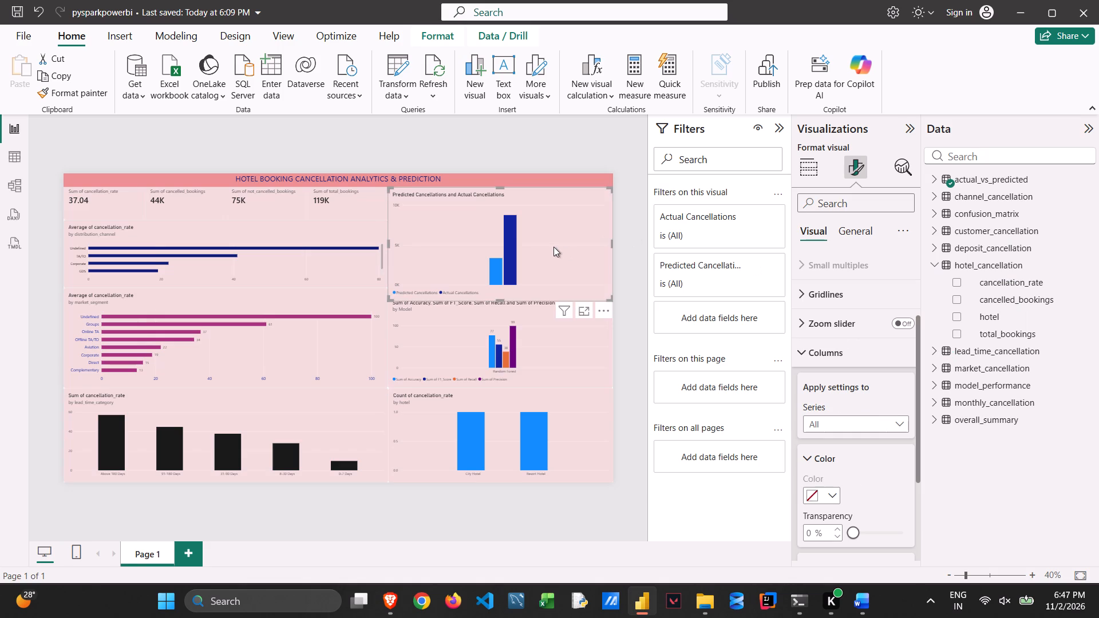
{"action": "left_click", "coordinate": [831, 493]}
{"action": "left_click", "coordinate": [831, 493]}
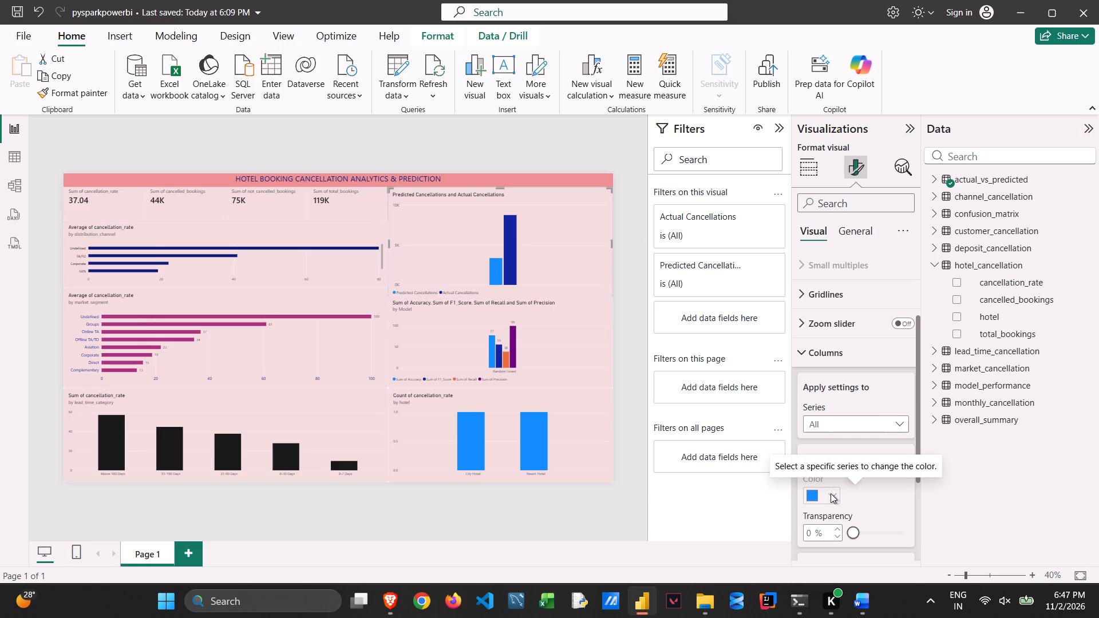
{"action": "left_click", "coordinate": [877, 428]}
{"action": "left_click", "coordinate": [848, 460]}
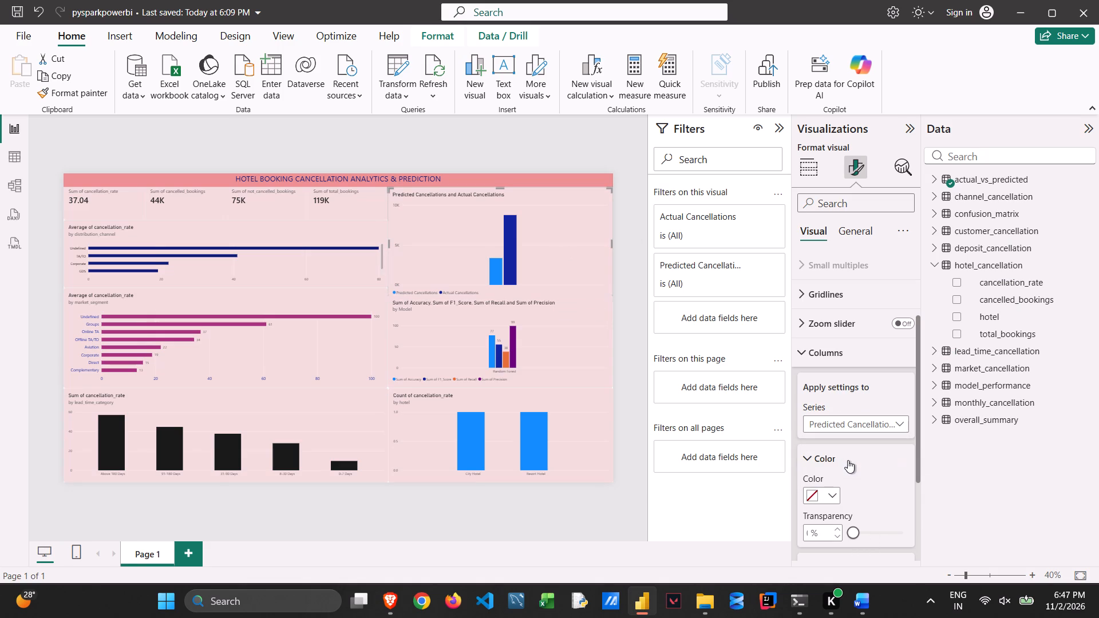
{"action": "left_click", "coordinate": [828, 497]}
{"action": "left_click", "coordinate": [863, 406]}
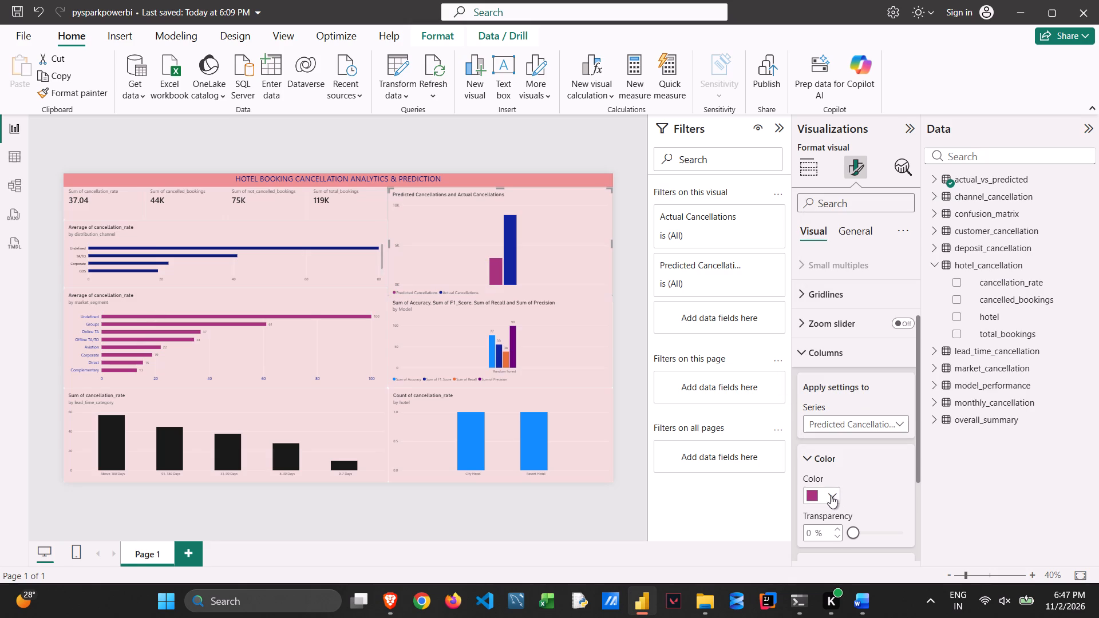
Set the Sum of Accuracy series in the model performance chart to dark grey, after trying dark purple.
{"action": "left_click", "coordinate": [572, 352]}
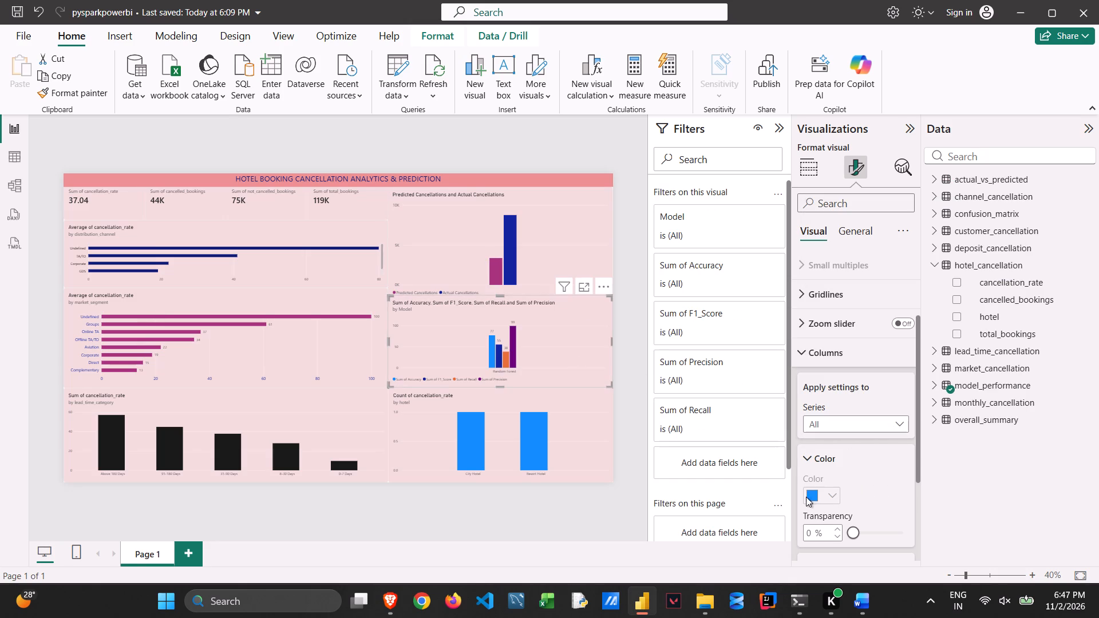
{"action": "left_click", "coordinate": [819, 491]}
{"action": "left_click", "coordinate": [835, 493]}
{"action": "left_click", "coordinate": [877, 421]}
{"action": "left_click", "coordinate": [848, 456]}
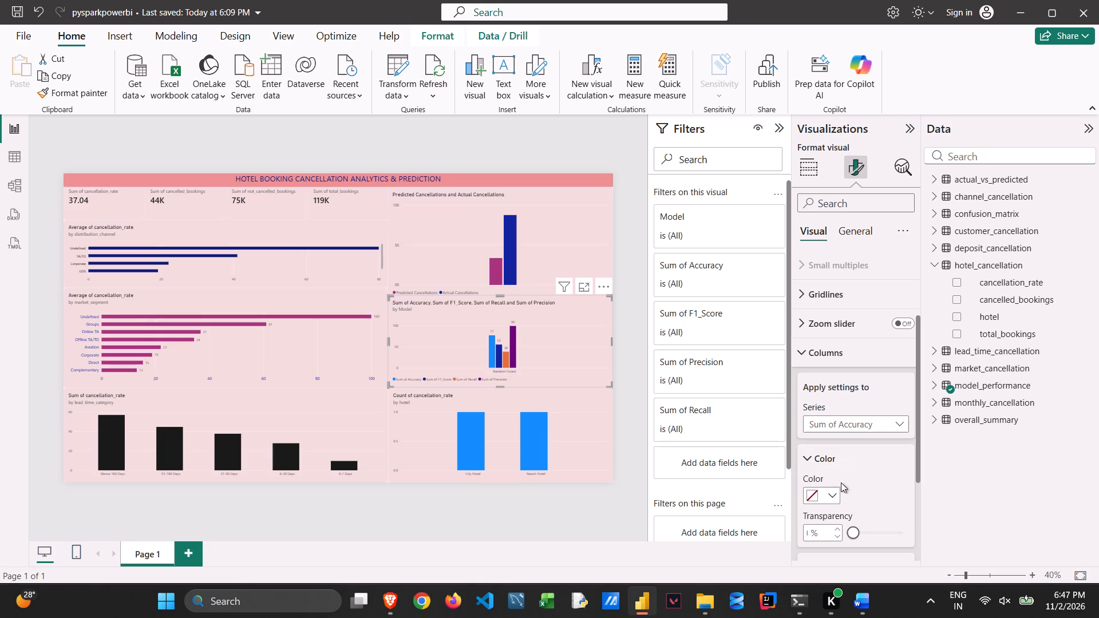
{"action": "left_click", "coordinate": [823, 495]}
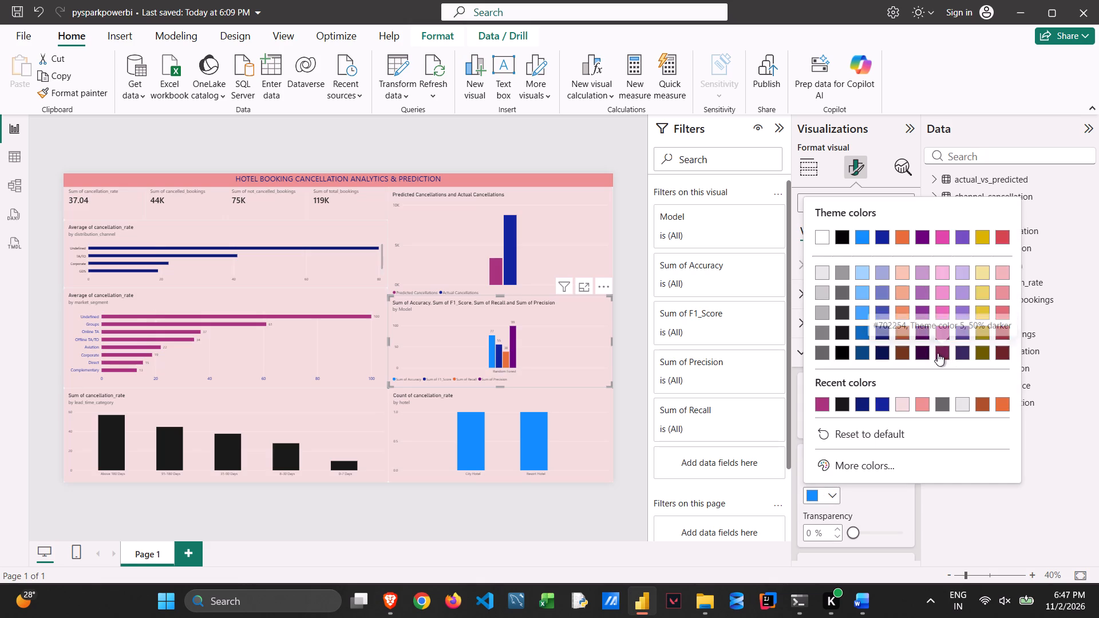
{"action": "left_click", "coordinate": [962, 356]}
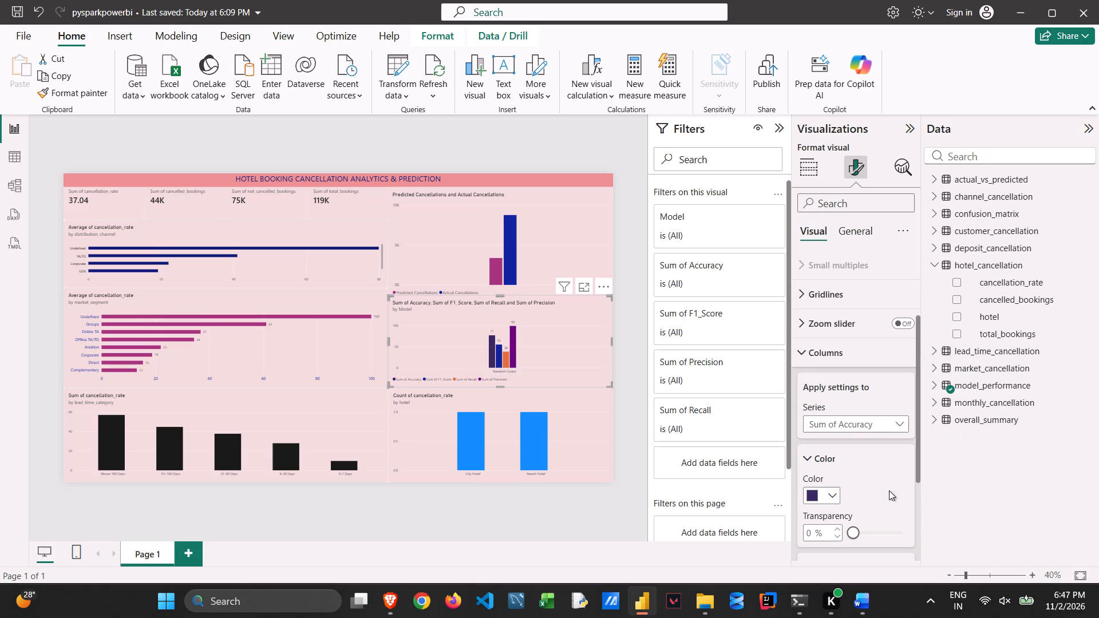
{"action": "left_click", "coordinate": [833, 491]}
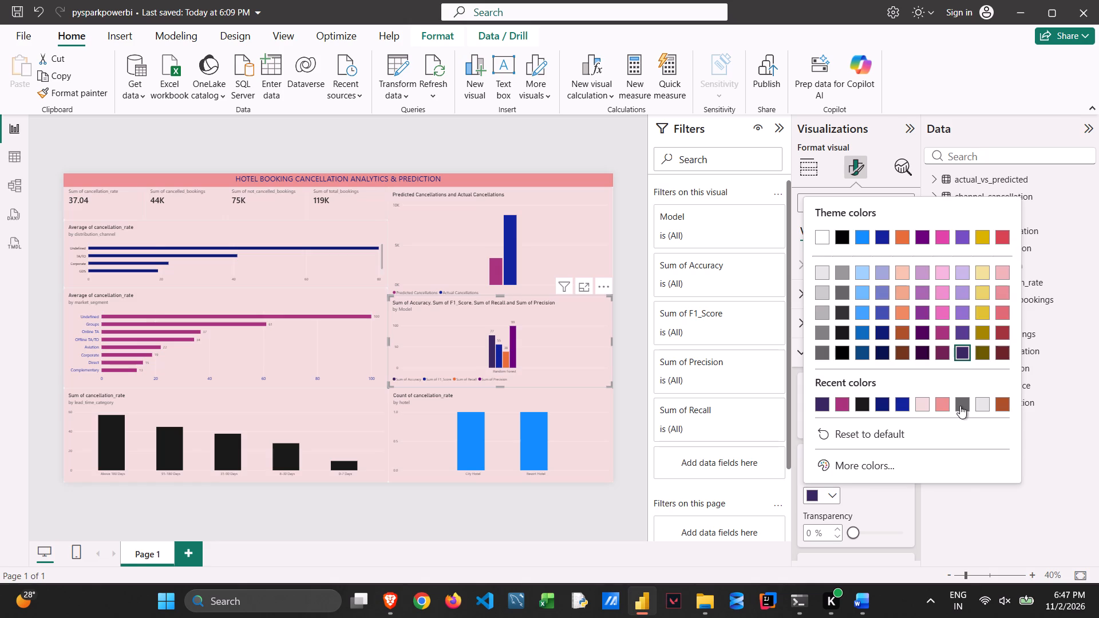
{"action": "left_click", "coordinate": [960, 406]}
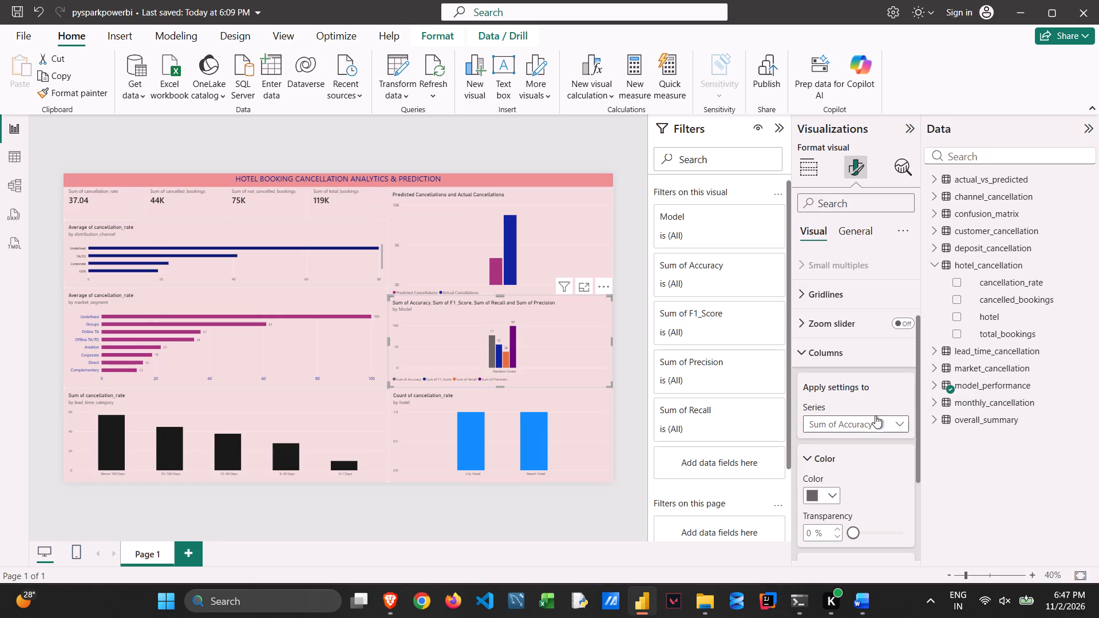
Set the Sum of F1_Score series in the model performance chart to salmon pink, after trying dark olive.
{"action": "left_click", "coordinate": [875, 417]}
{"action": "left_click", "coordinate": [853, 472]}
{"action": "left_click", "coordinate": [829, 497]}
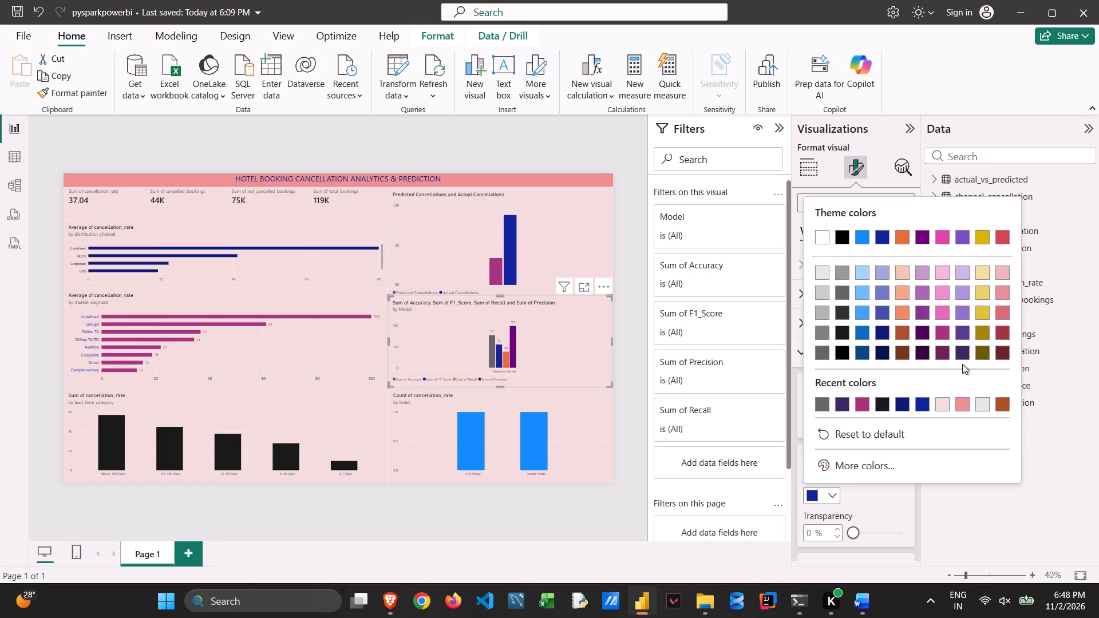
{"action": "left_click", "coordinate": [985, 352]}
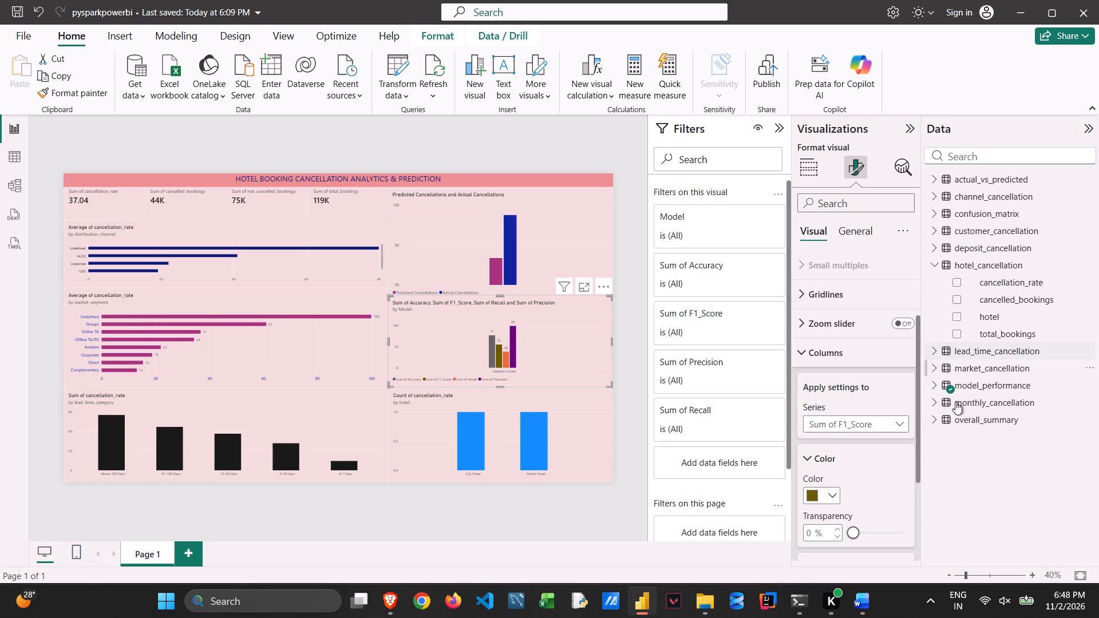
{"action": "left_click", "coordinate": [832, 494]}
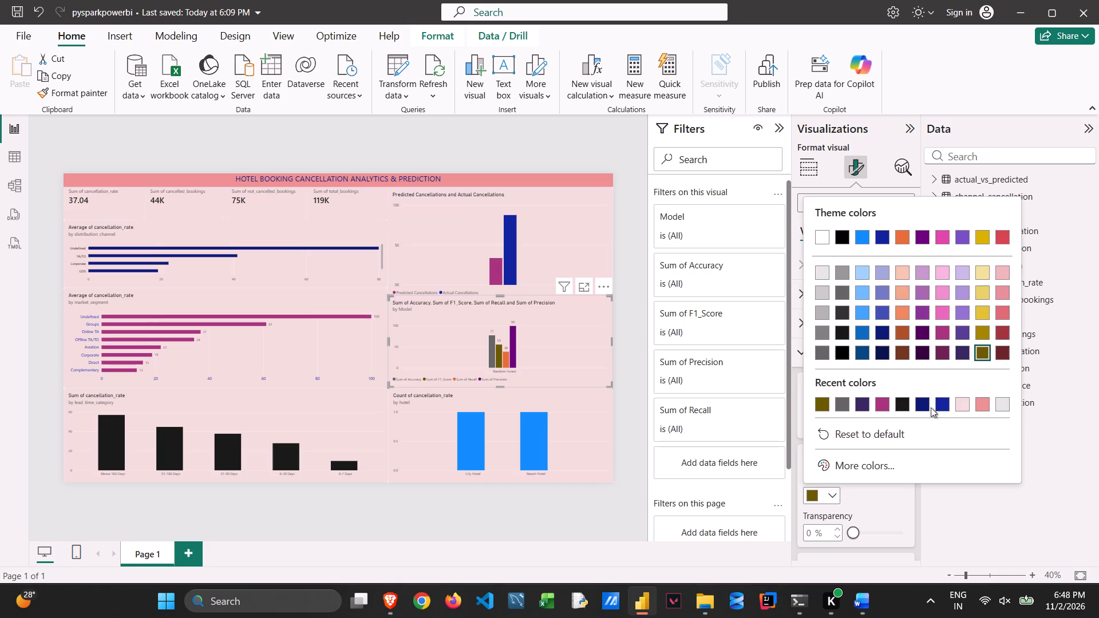
{"action": "left_click", "coordinate": [983, 407]}
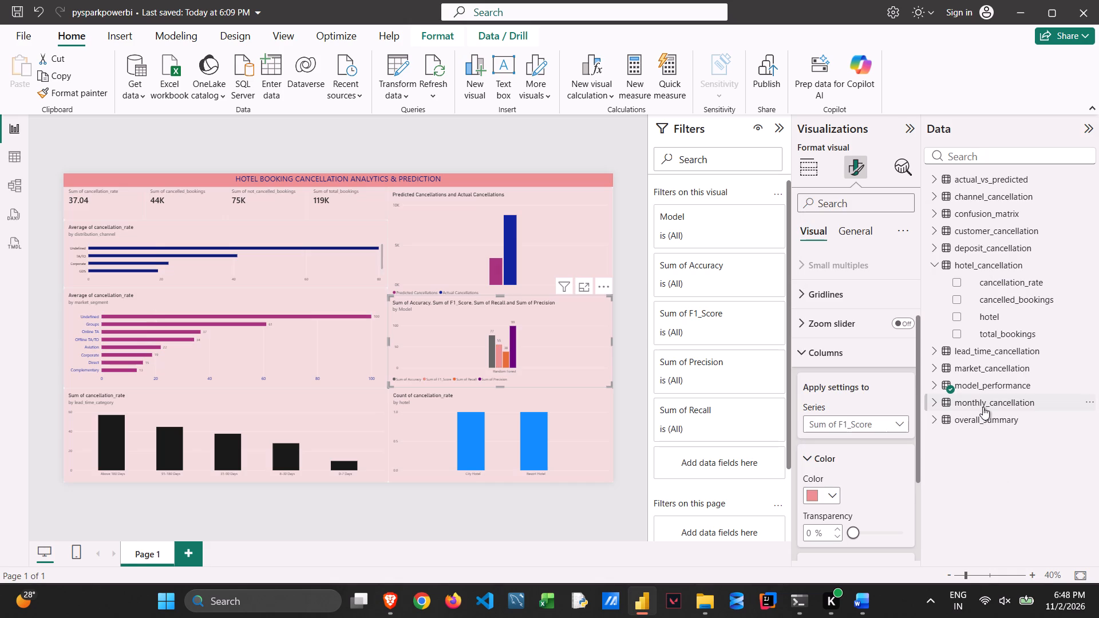
Set the Sum of Recall series in the model performance chart to dark maroon.
{"action": "left_click", "coordinate": [870, 421]}
{"action": "left_click", "coordinate": [852, 490]}
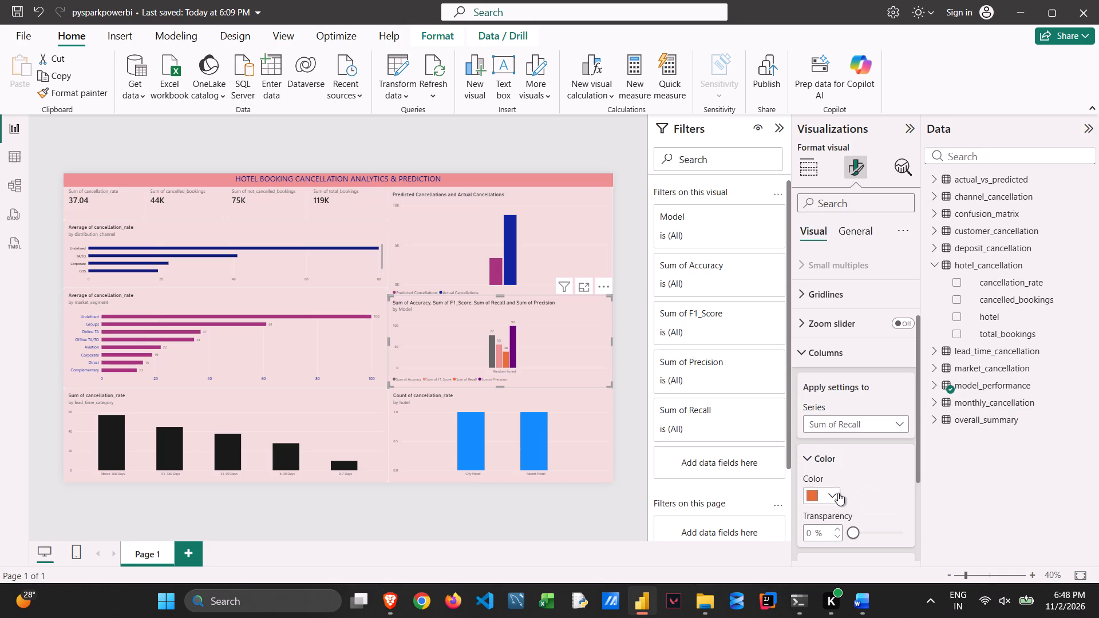
{"action": "left_click", "coordinate": [833, 497]}
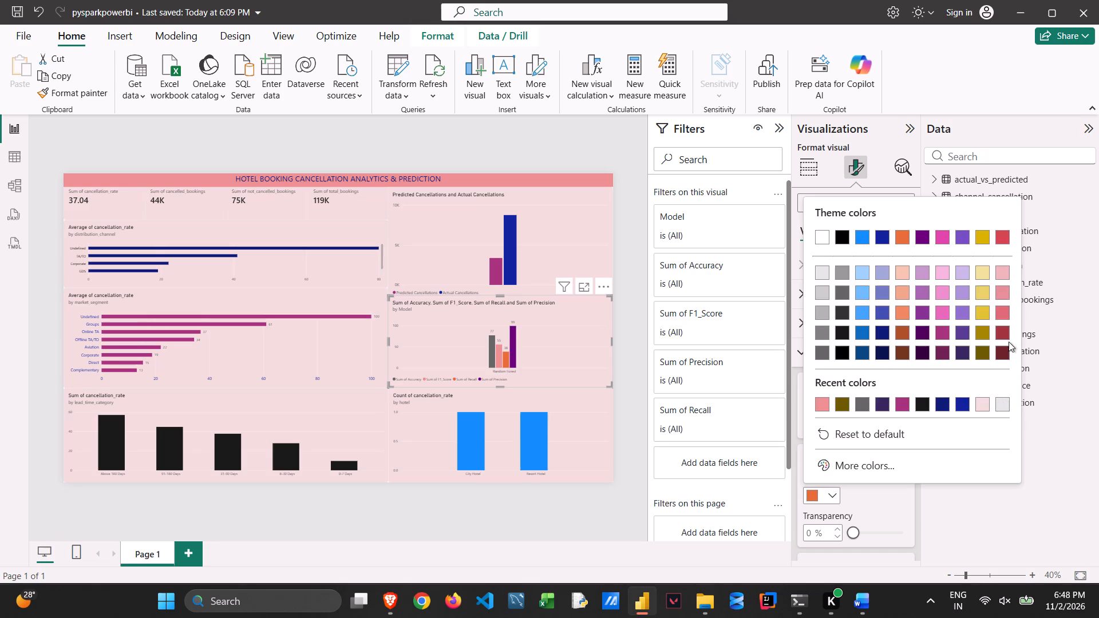
{"action": "left_click", "coordinate": [1006, 350]}
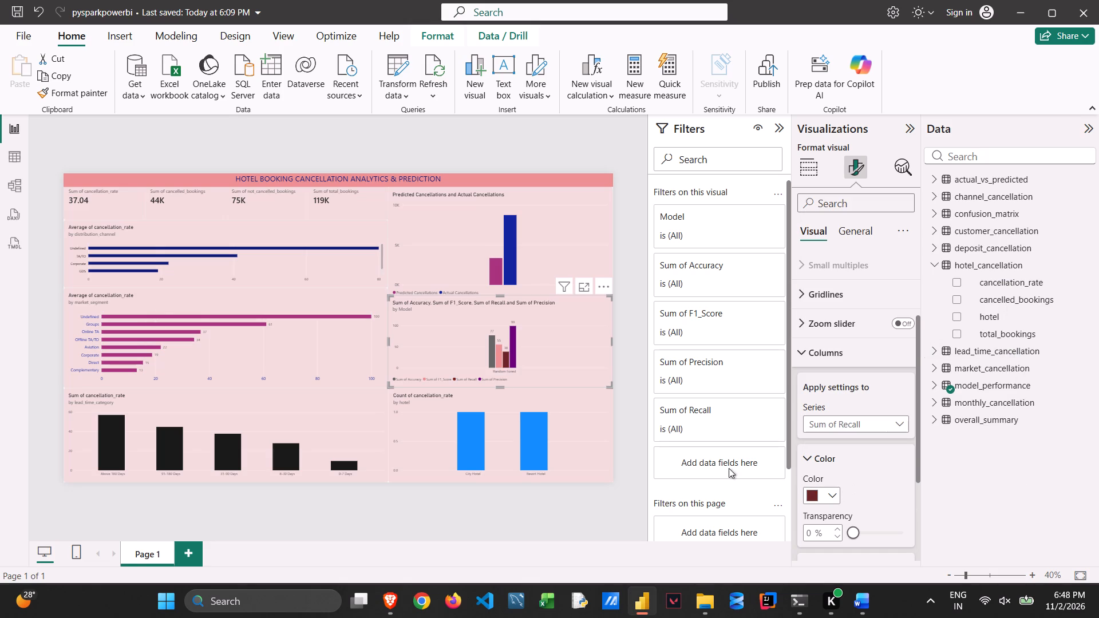
Set the City Hotel column in the cancellation rate by hotel chart to dark maroon, after trying light peach.
{"action": "left_click", "coordinate": [587, 429]}
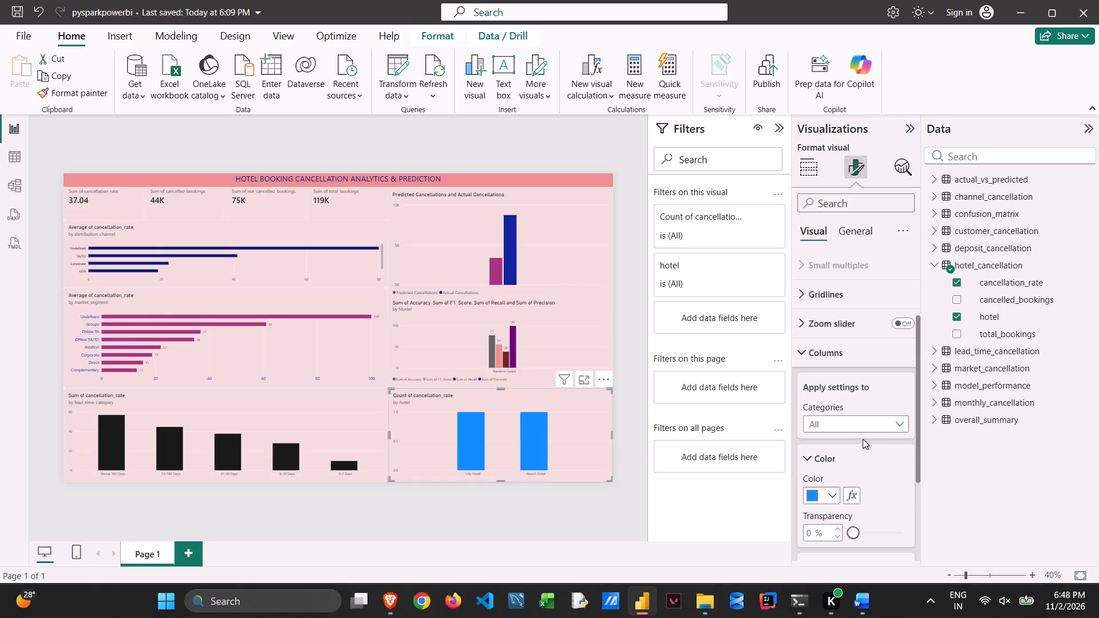
{"action": "left_click", "coordinate": [861, 428]}
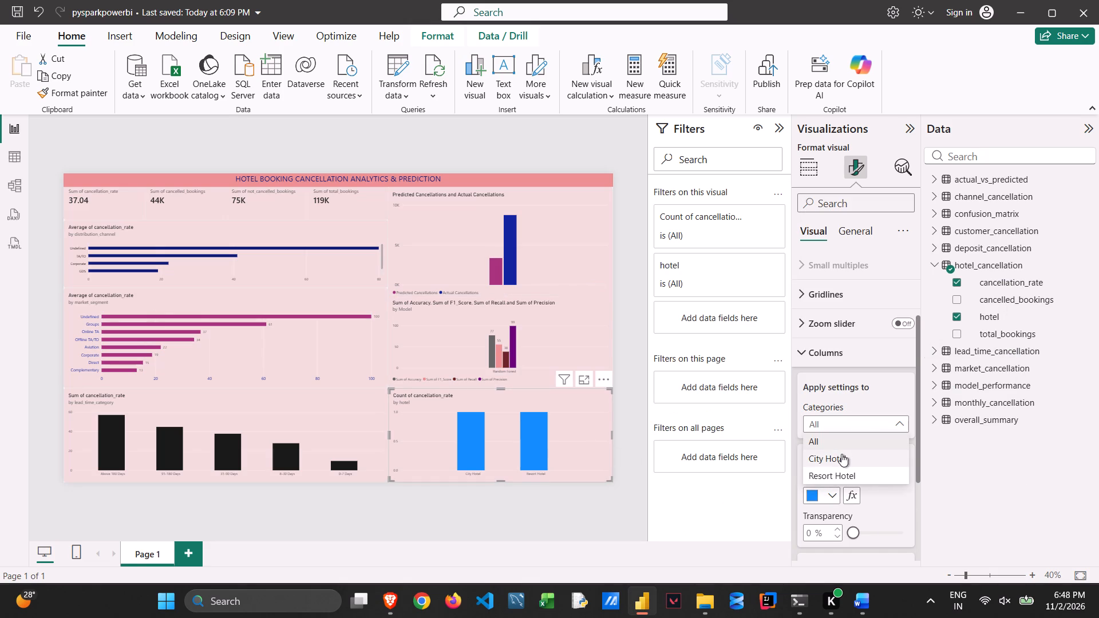
{"action": "left_click", "coordinate": [841, 454]}
{"action": "left_click", "coordinate": [828, 498]}
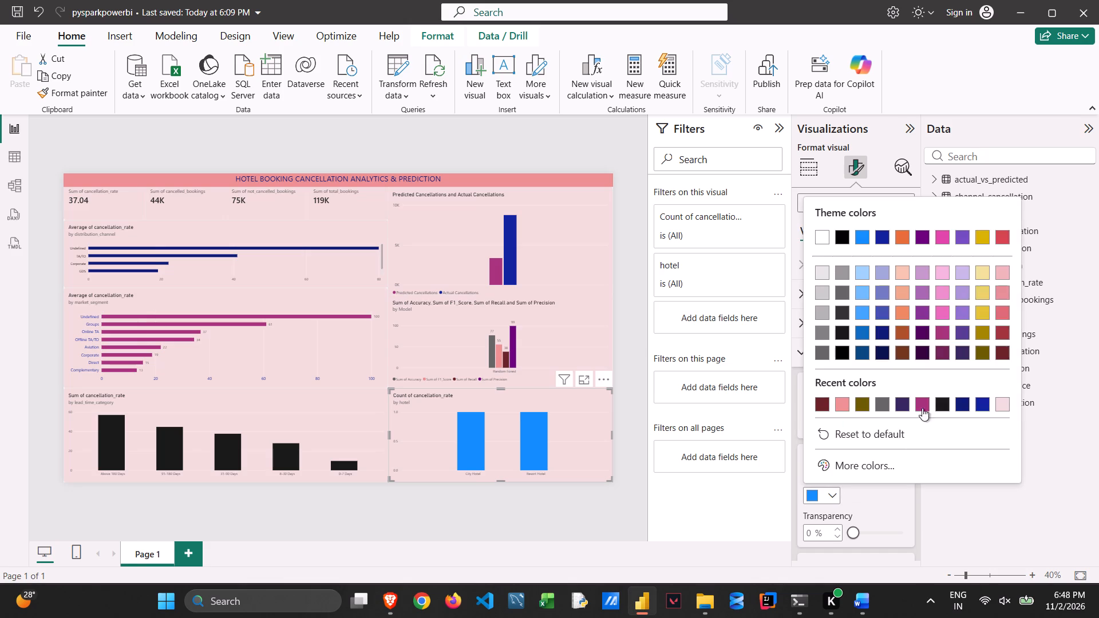
{"action": "left_click", "coordinate": [903, 276]}
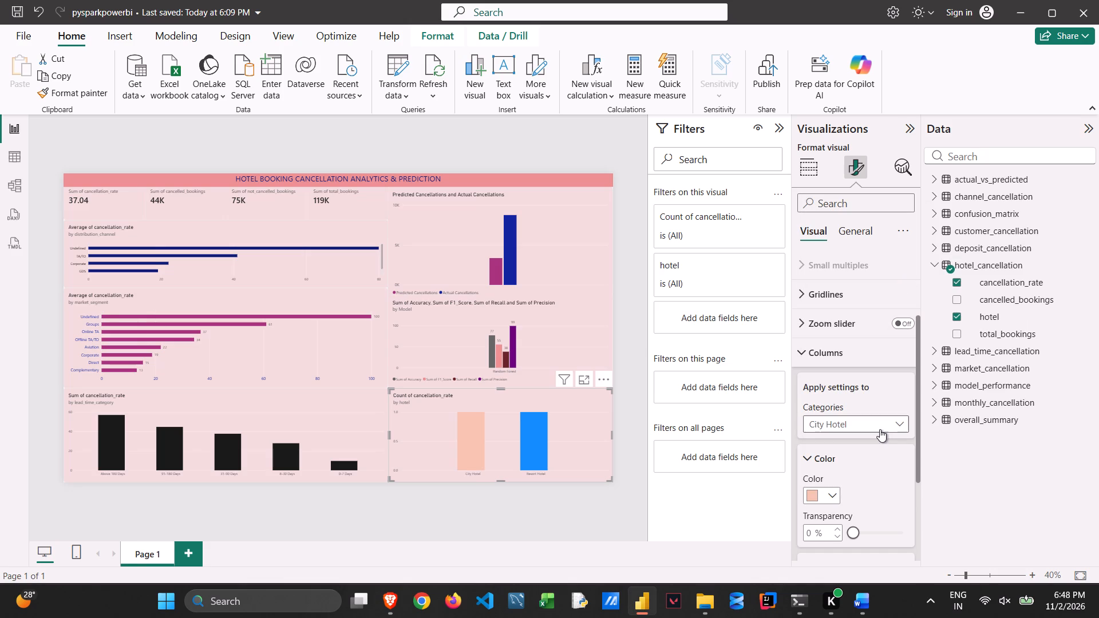
{"action": "left_click", "coordinate": [835, 495]}
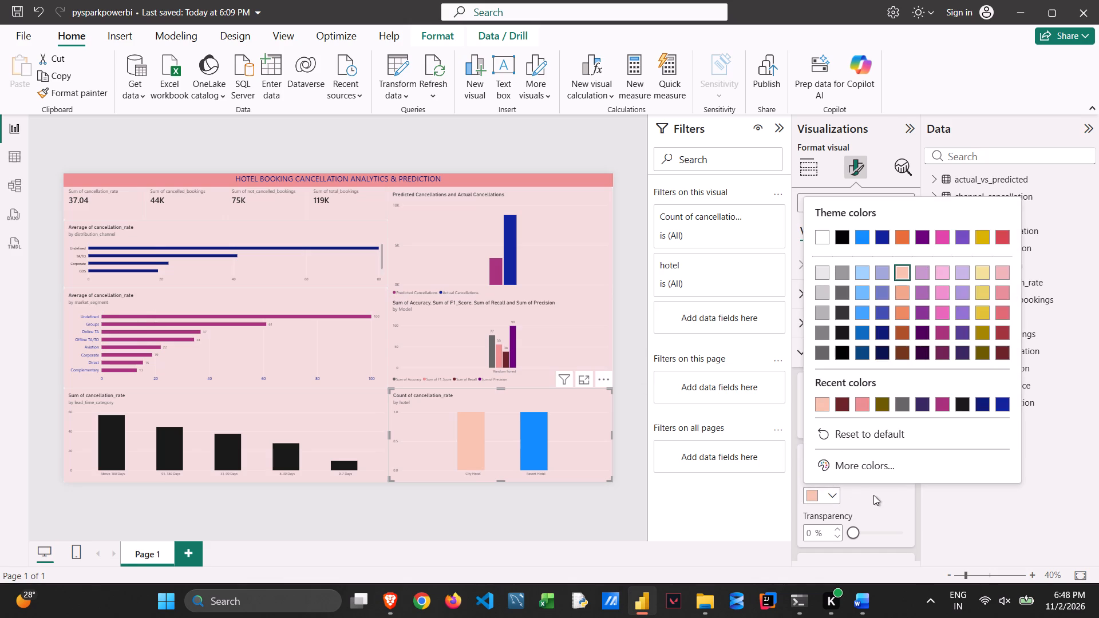
{"action": "left_click", "coordinate": [844, 411]}
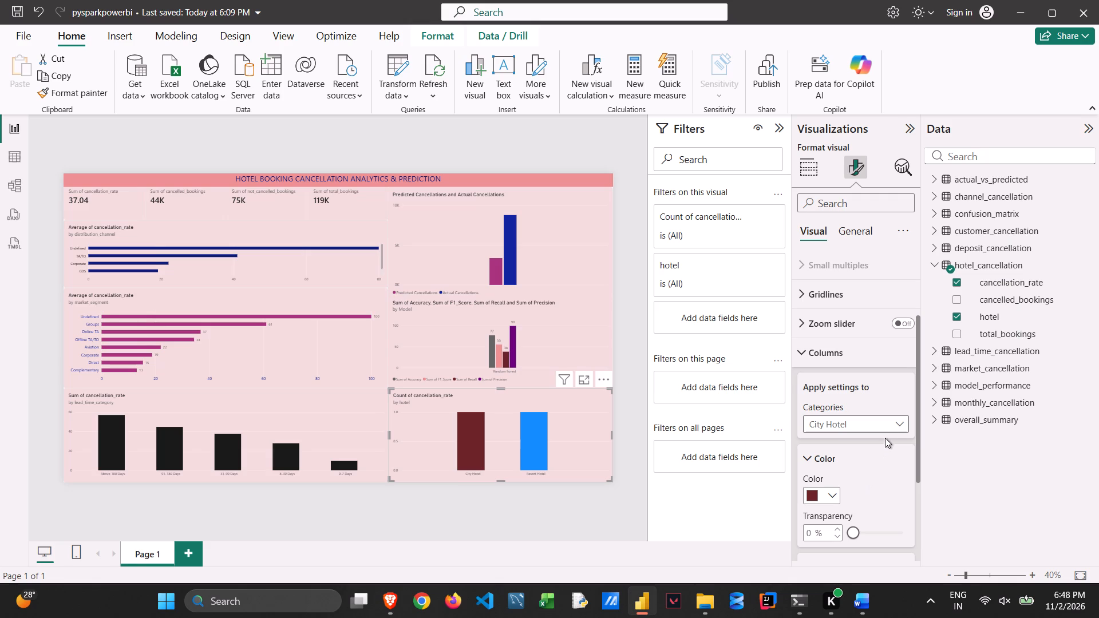
Set the Resort Hotel column in the cancellation rate by hotel chart to black.
{"action": "left_click", "coordinate": [898, 427]}
{"action": "left_click", "coordinate": [852, 473]}
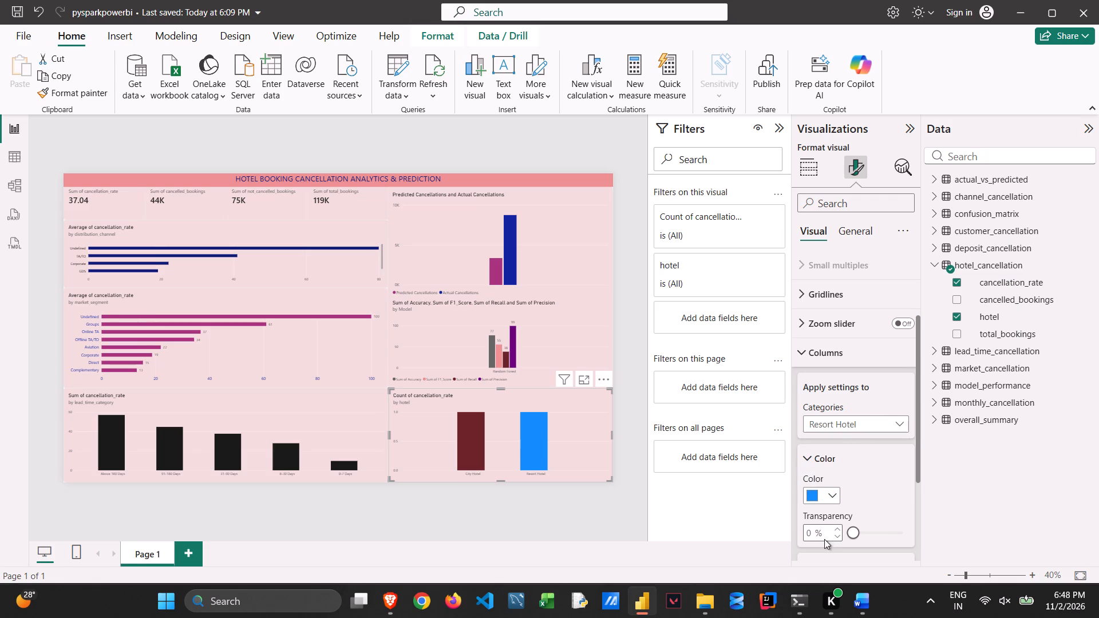
{"action": "left_click", "coordinate": [833, 490]}
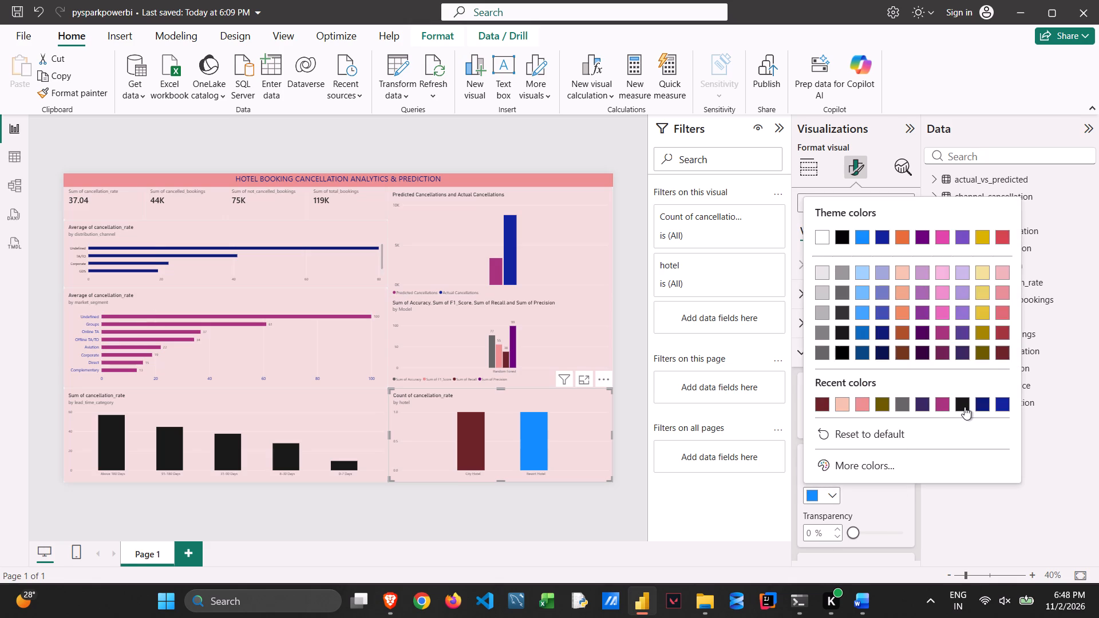
{"action": "left_click", "coordinate": [964, 407]}
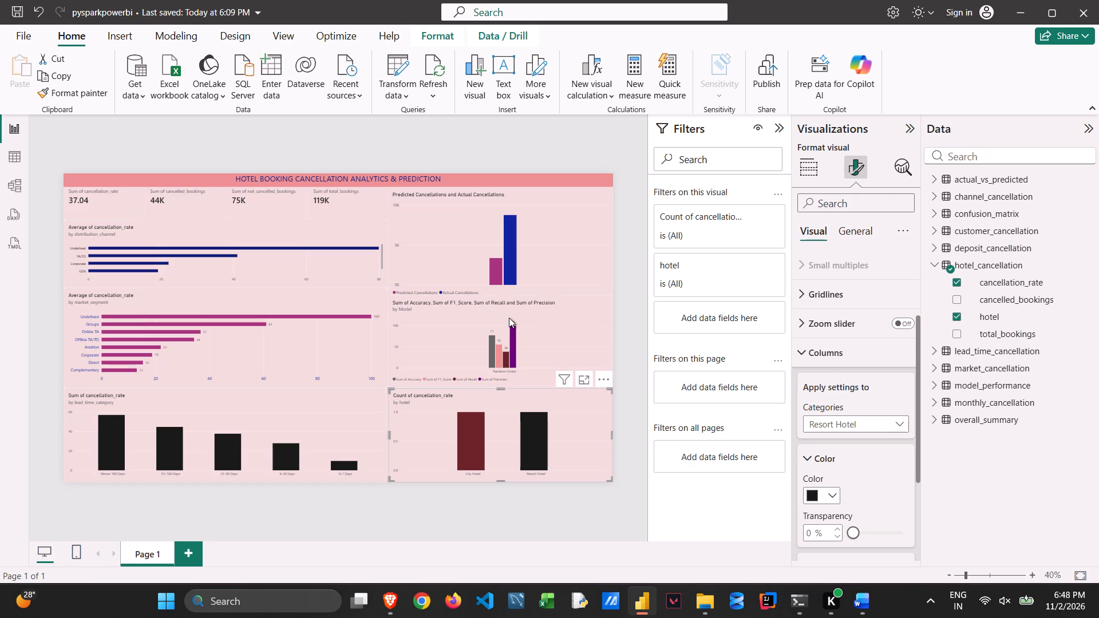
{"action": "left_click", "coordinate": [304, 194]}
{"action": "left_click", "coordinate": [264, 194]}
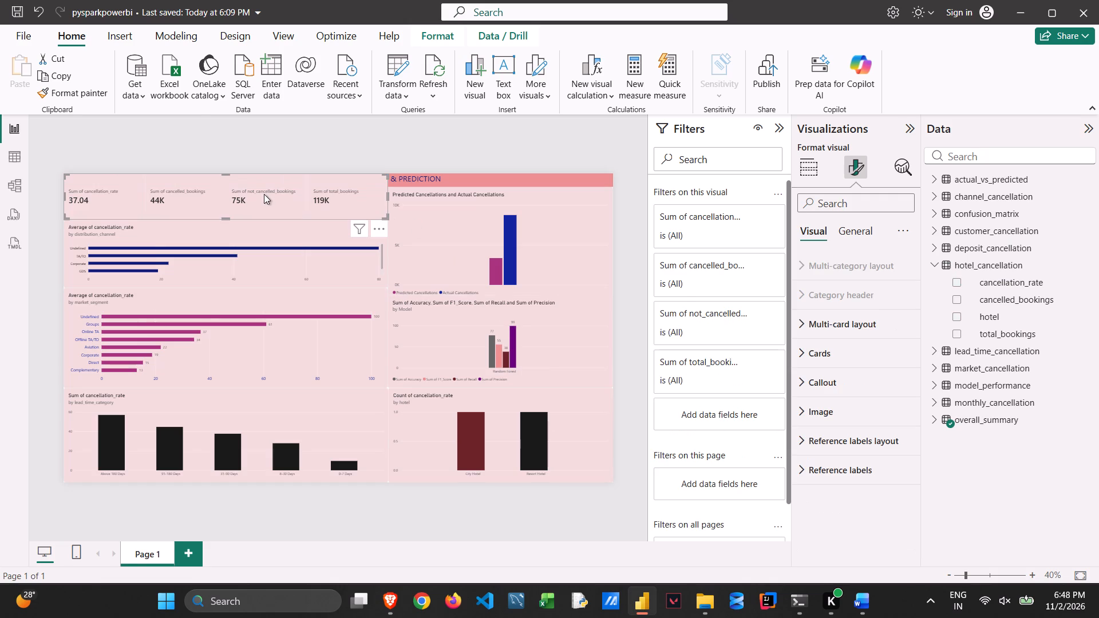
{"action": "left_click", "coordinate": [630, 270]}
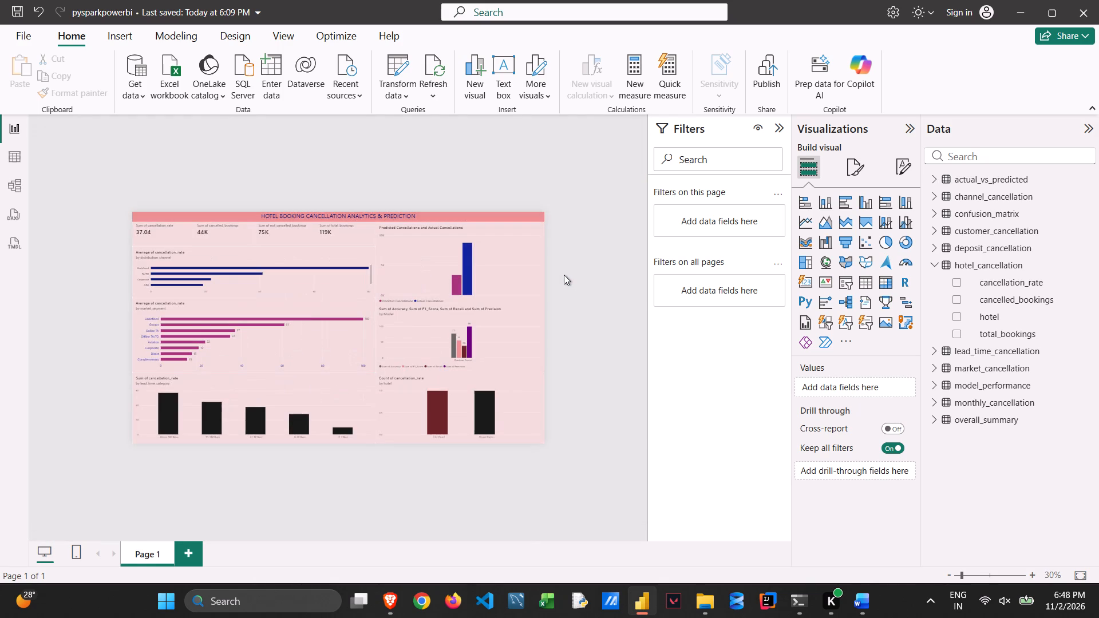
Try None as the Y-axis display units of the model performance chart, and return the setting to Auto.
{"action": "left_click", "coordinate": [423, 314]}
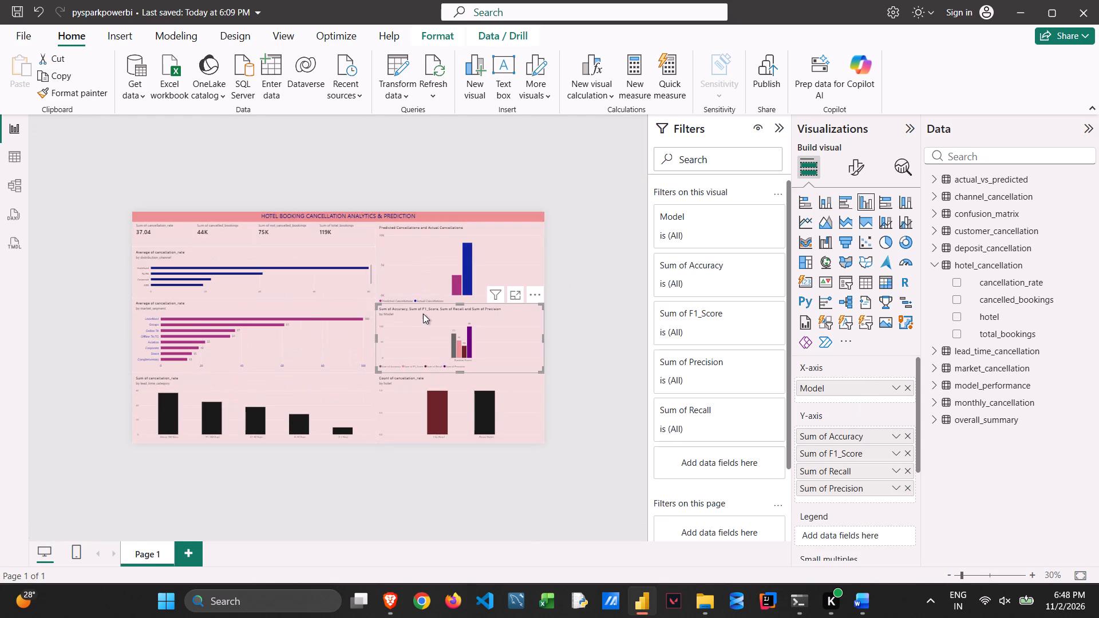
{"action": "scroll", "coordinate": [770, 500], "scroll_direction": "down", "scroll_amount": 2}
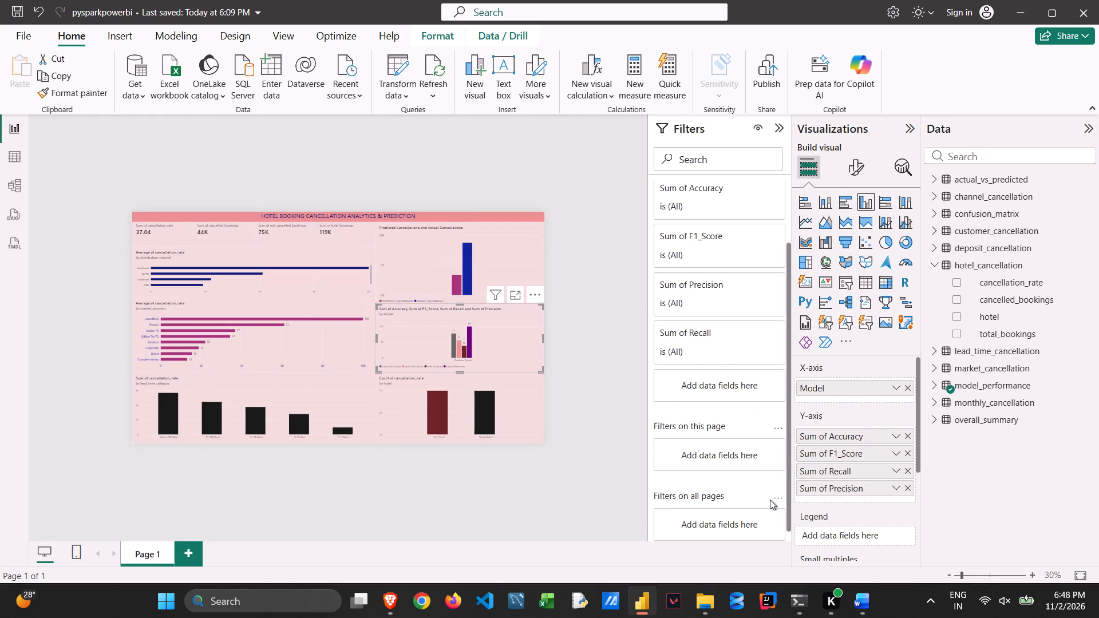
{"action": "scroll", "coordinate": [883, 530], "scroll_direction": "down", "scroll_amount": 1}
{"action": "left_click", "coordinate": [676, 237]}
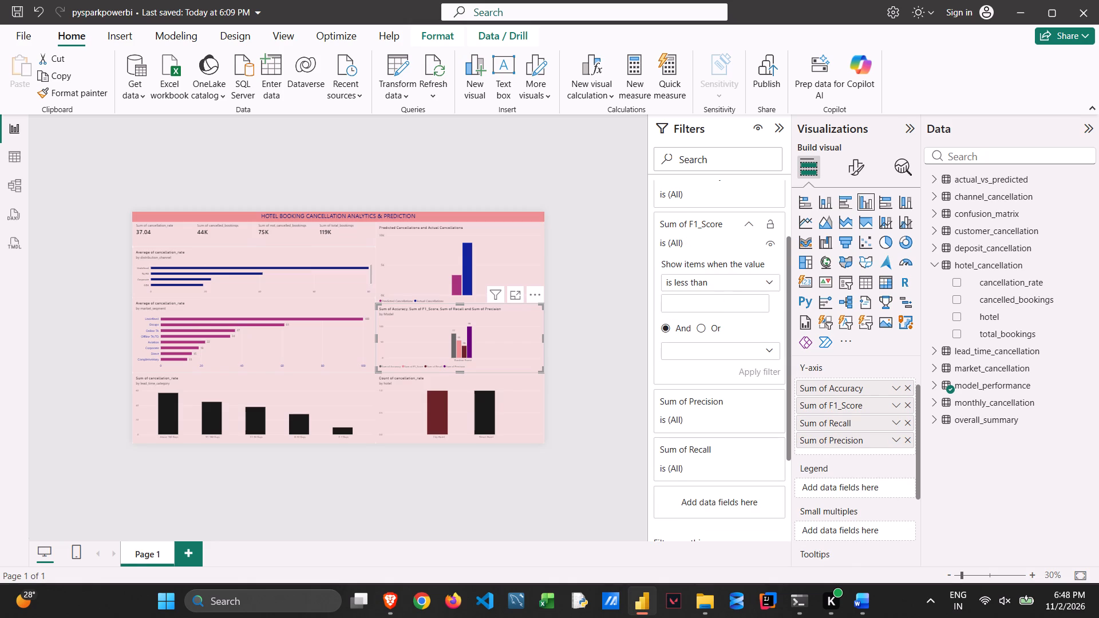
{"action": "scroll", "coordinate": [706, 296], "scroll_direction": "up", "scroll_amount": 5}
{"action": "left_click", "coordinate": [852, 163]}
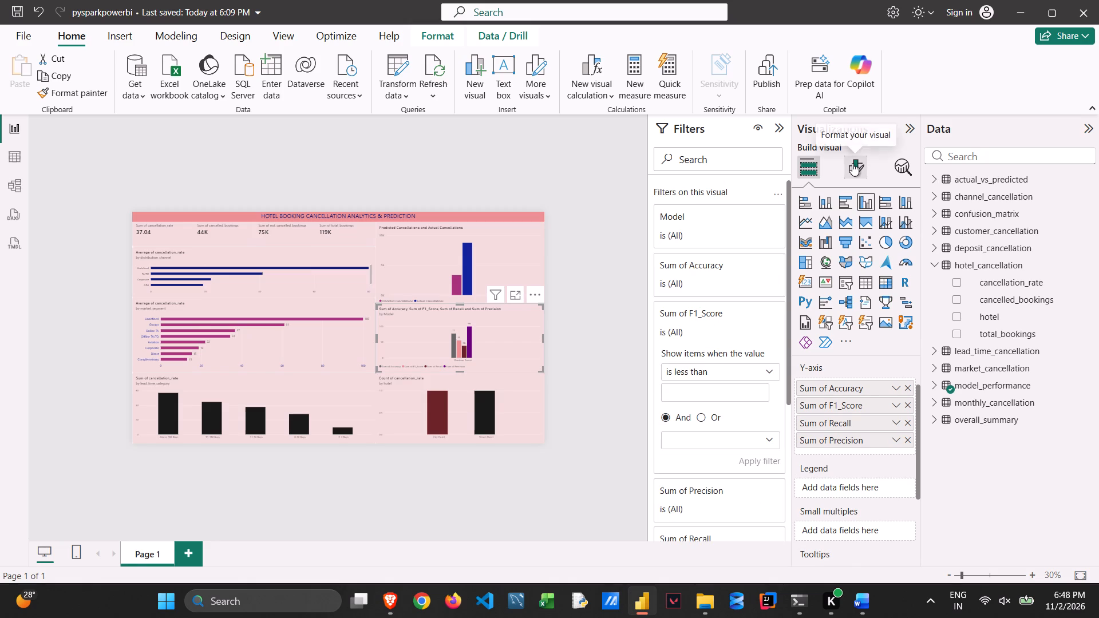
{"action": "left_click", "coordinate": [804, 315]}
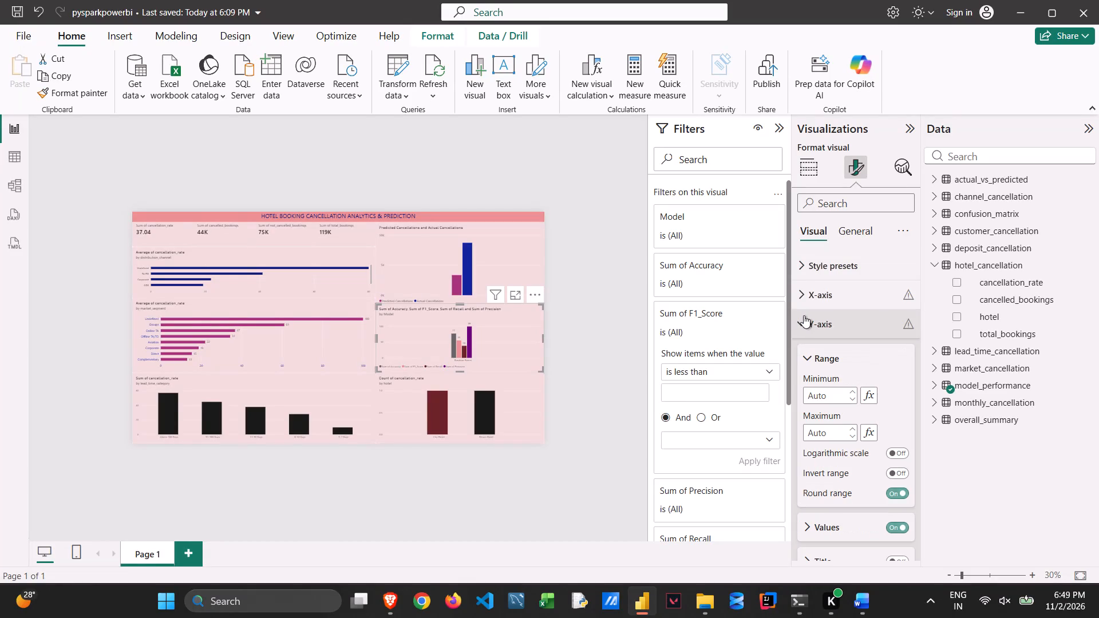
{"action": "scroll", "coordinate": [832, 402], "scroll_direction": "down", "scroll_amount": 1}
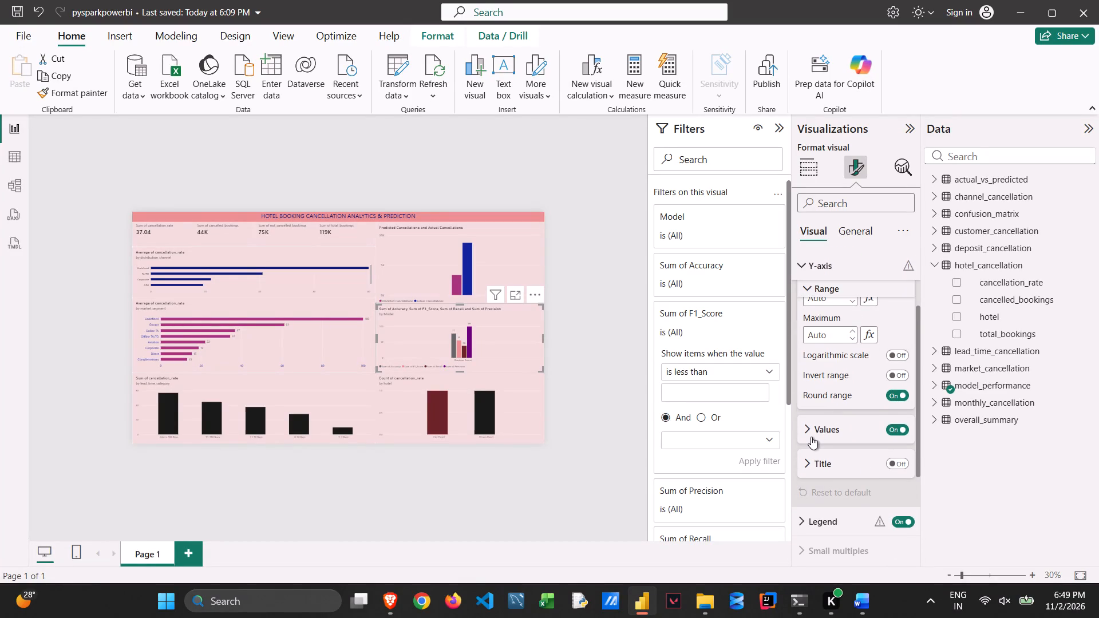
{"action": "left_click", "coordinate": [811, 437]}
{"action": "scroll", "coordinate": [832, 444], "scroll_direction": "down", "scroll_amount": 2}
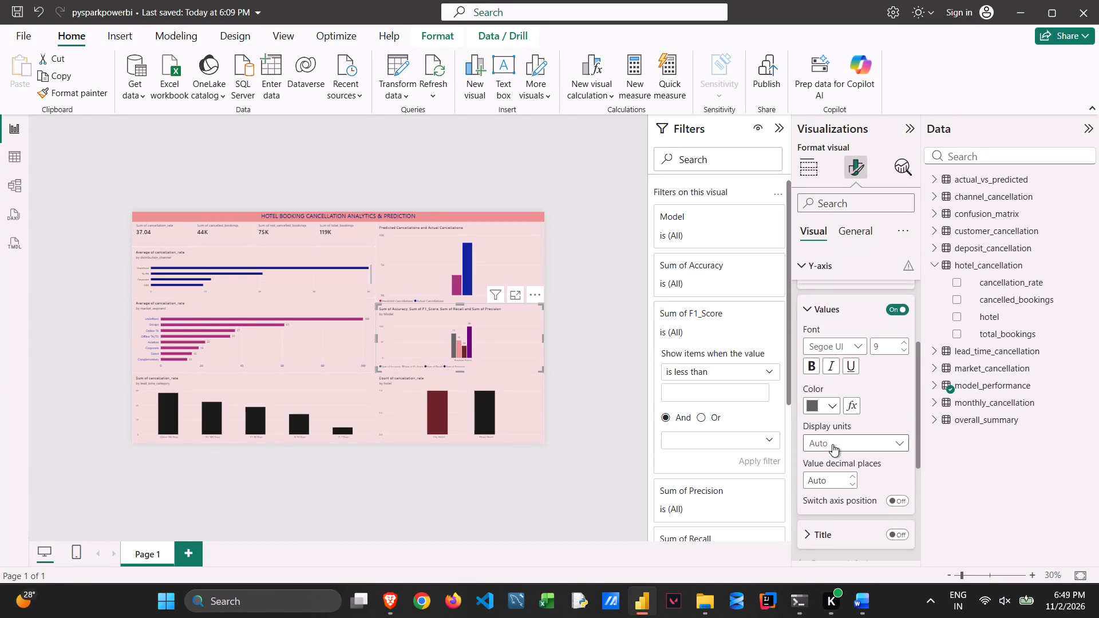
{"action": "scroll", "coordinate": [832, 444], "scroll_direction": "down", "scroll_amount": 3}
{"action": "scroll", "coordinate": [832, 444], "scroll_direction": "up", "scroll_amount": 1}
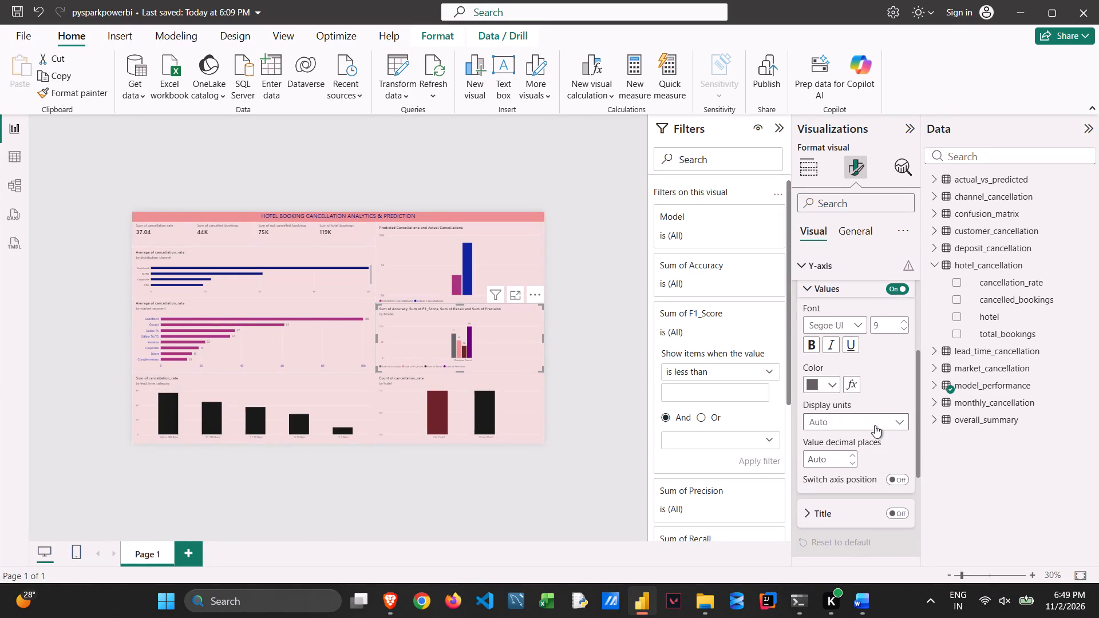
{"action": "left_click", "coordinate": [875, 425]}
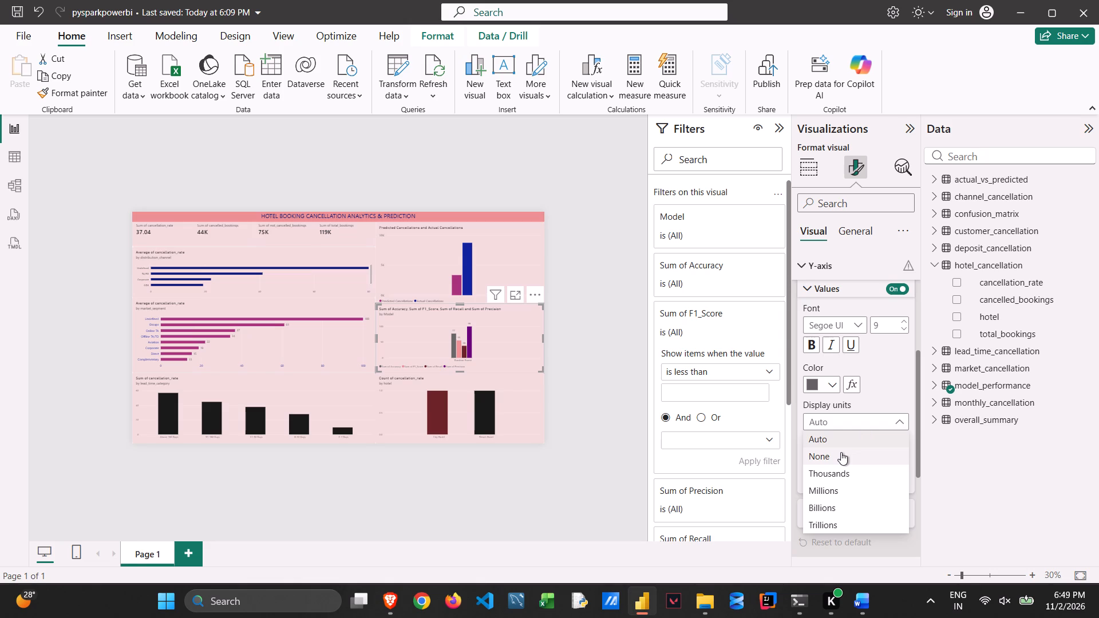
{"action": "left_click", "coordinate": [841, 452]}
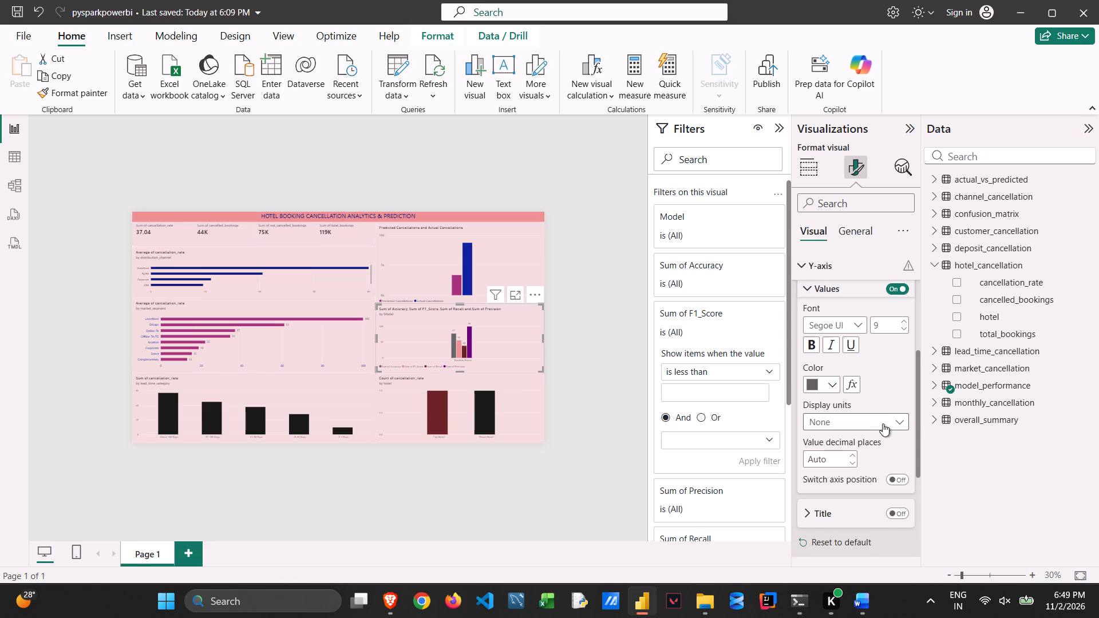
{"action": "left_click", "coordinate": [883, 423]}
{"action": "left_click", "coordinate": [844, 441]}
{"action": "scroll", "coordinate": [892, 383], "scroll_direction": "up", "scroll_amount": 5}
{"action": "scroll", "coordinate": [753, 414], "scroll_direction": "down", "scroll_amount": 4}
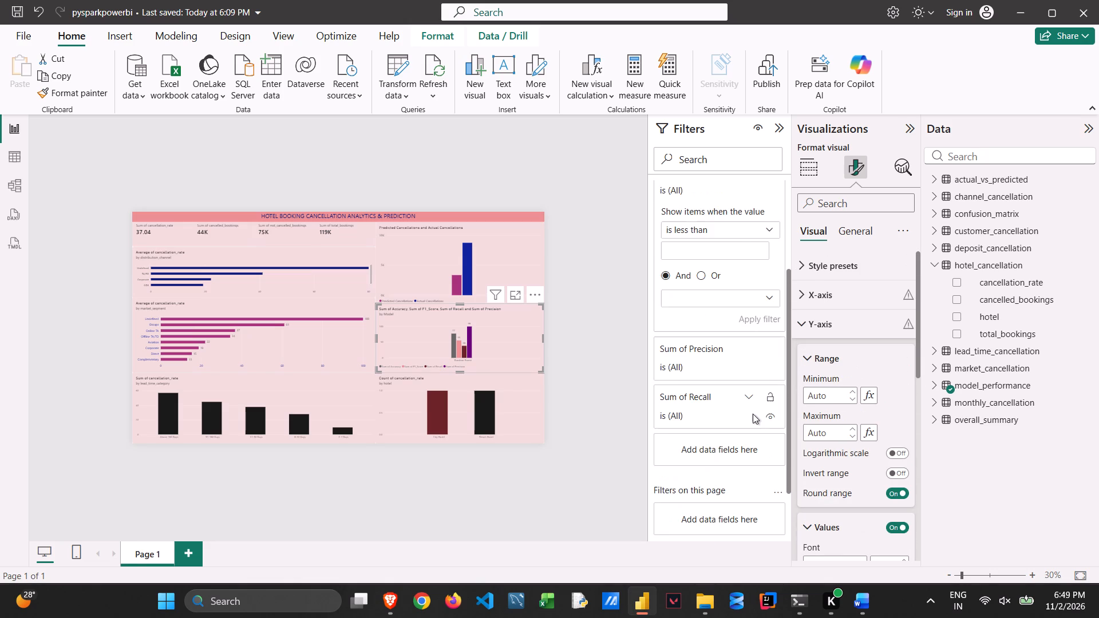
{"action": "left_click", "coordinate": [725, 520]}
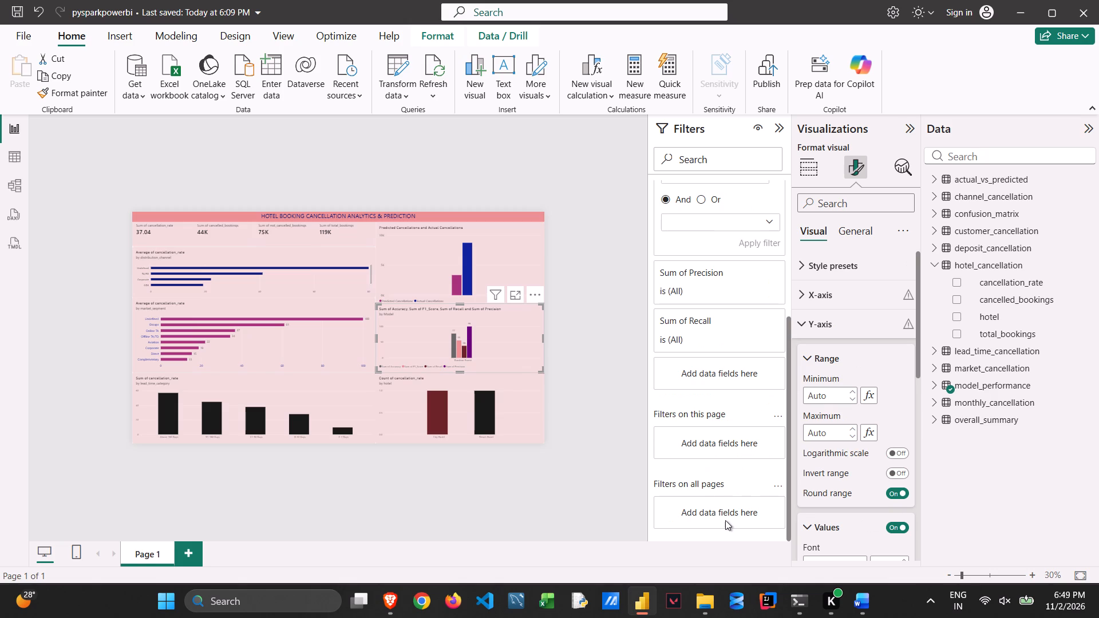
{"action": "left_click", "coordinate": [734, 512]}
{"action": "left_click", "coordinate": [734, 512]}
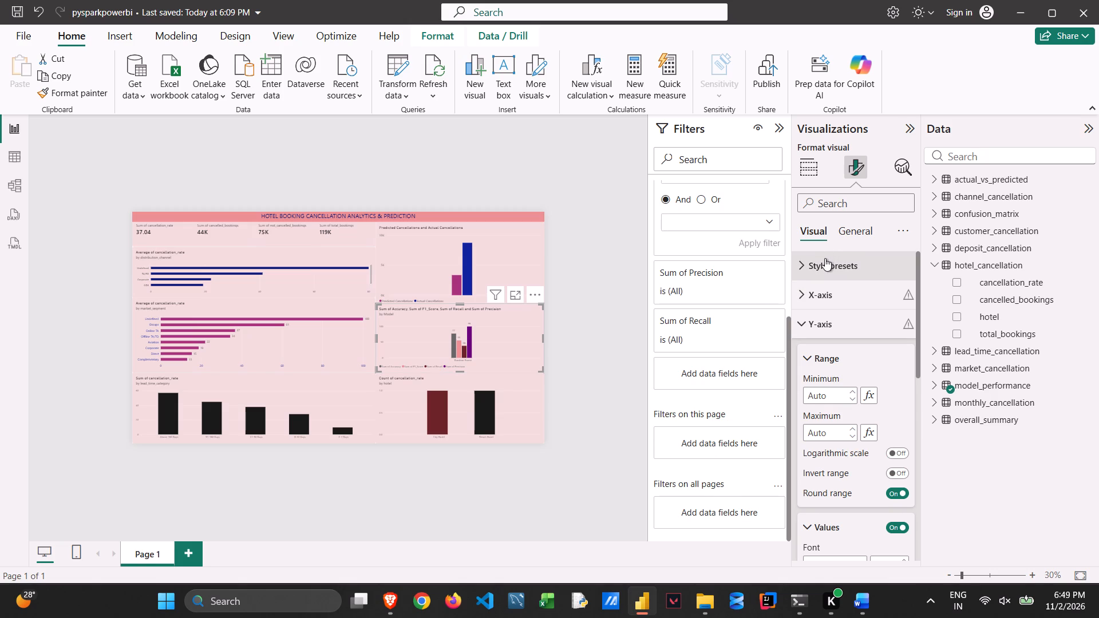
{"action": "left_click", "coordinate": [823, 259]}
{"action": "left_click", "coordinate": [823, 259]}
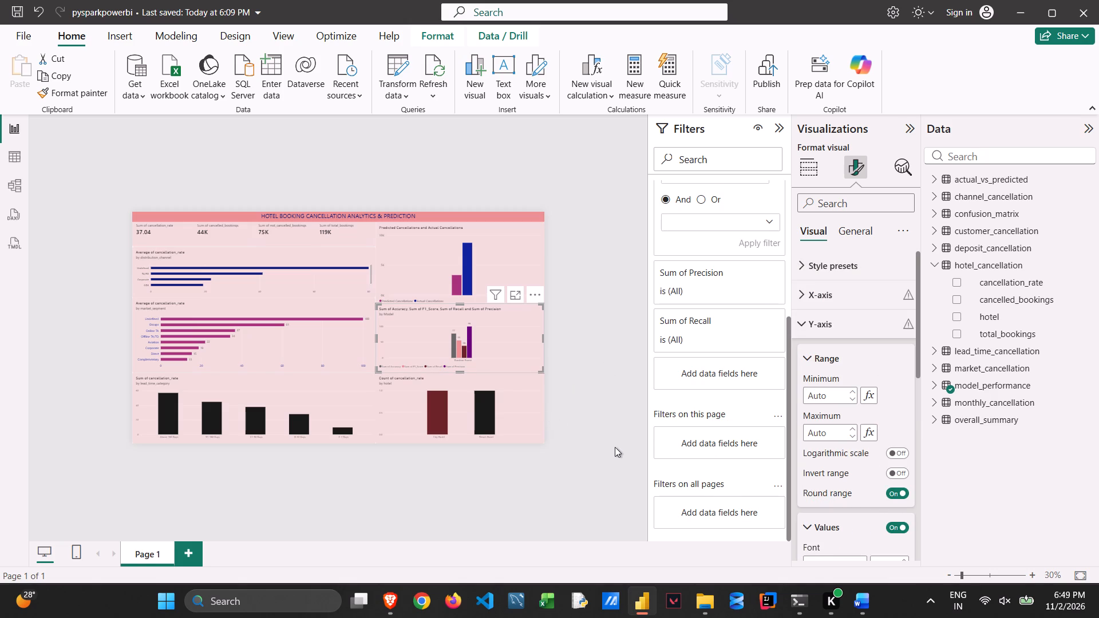
Deselect the chart and fit the whole report page to the window to review the dashboard.
{"action": "left_click", "coordinate": [615, 447]}
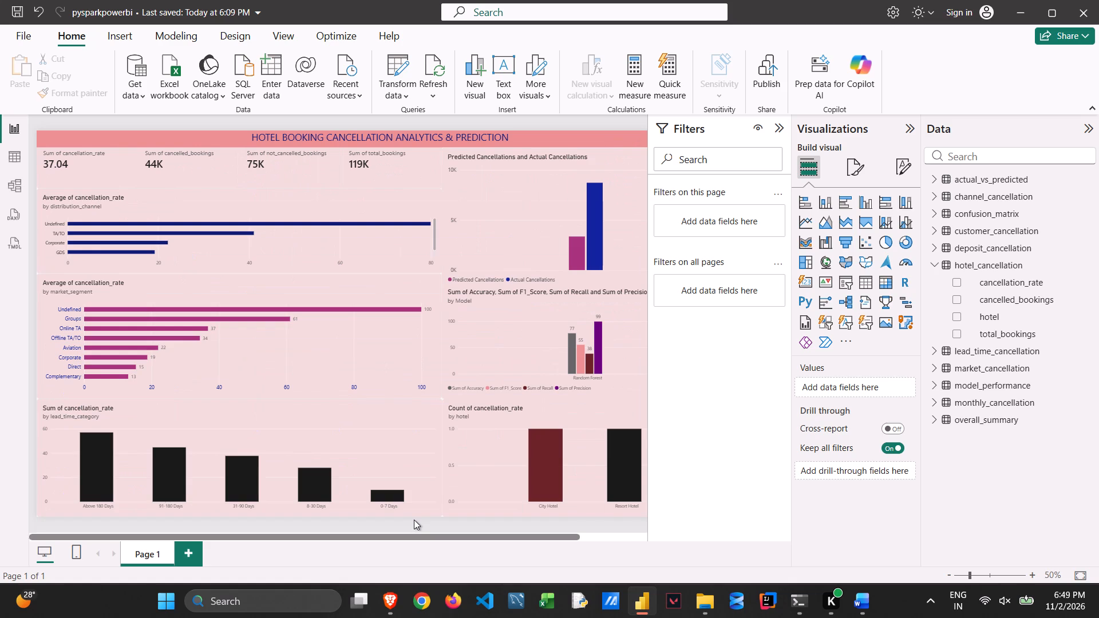
{"action": "left_click", "coordinate": [971, 576]}
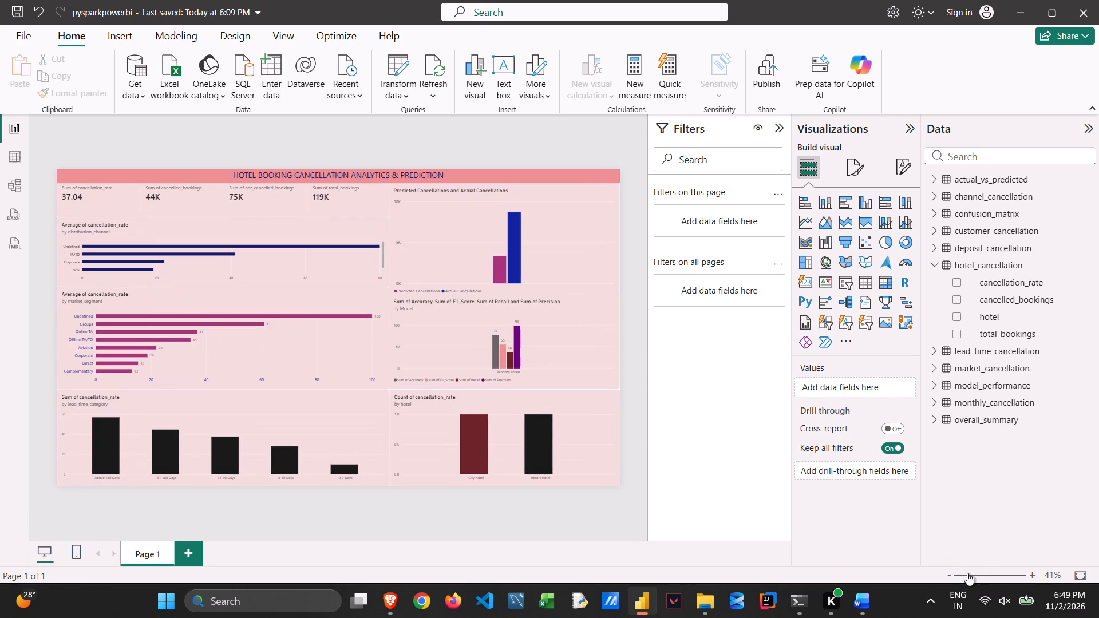
{"action": "left_click", "coordinate": [1080, 576]}
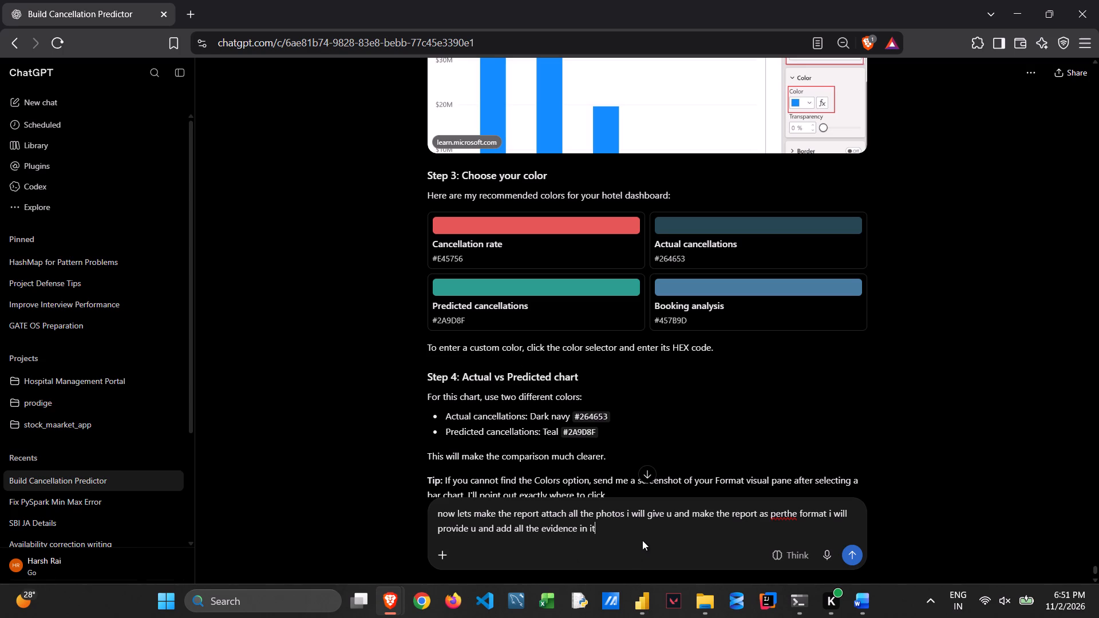
{"action": "key", "text": "space"}
{"action": "type", "text": "so that i has low plagrism"}
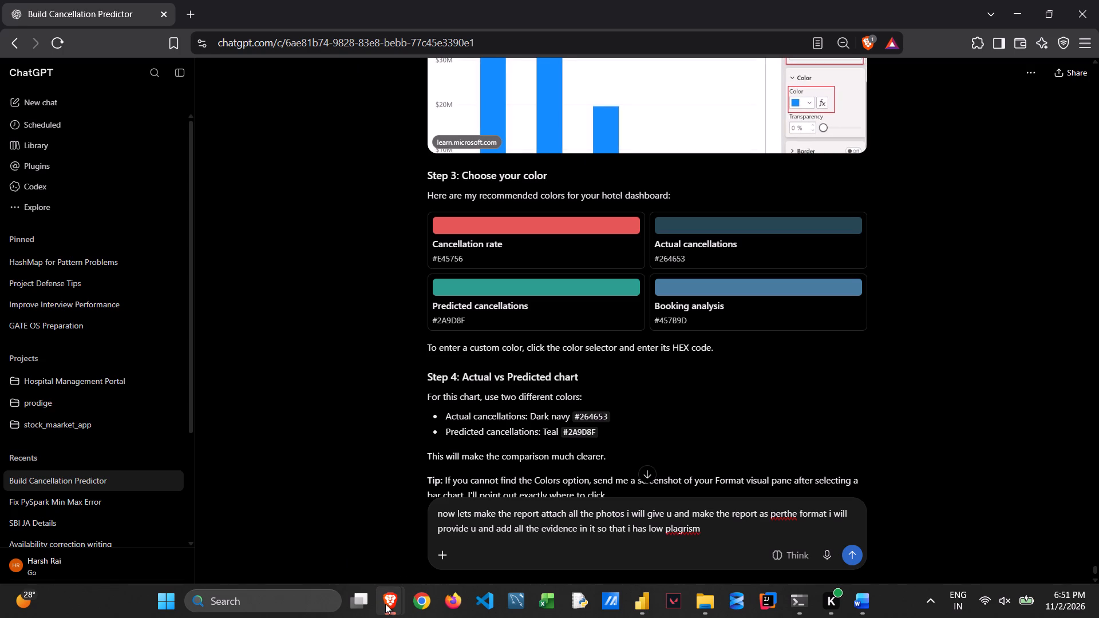
Switch to the other browser window showing the Hotel_Booking_Analysis Jupyter notebook.
{"action": "left_click", "coordinate": [346, 524]}
{"action": "left_click", "coordinate": [475, 512]}
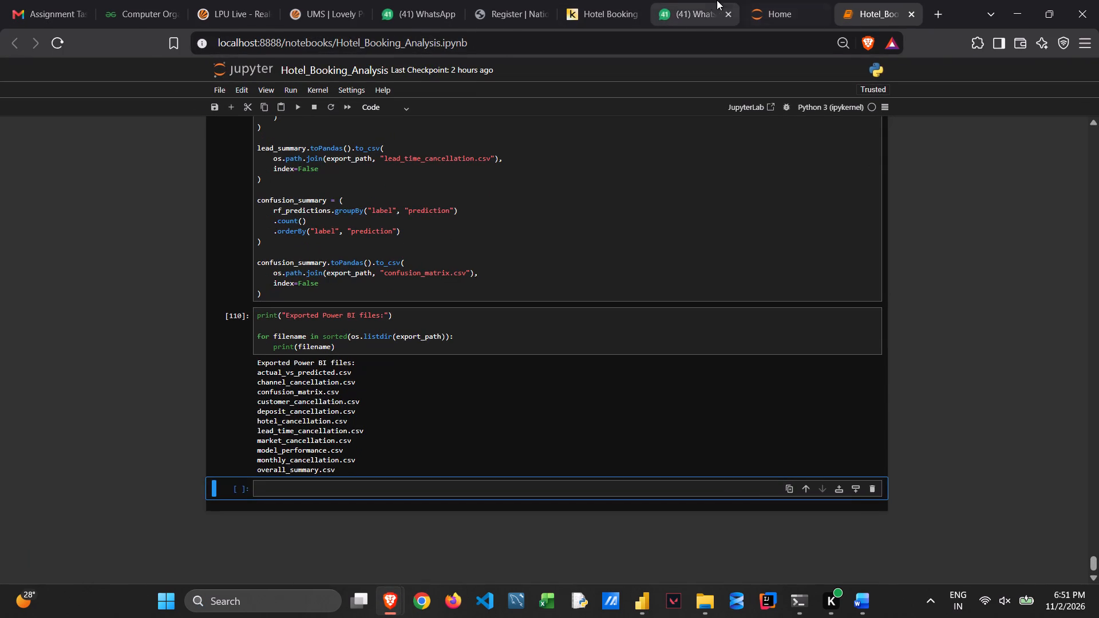